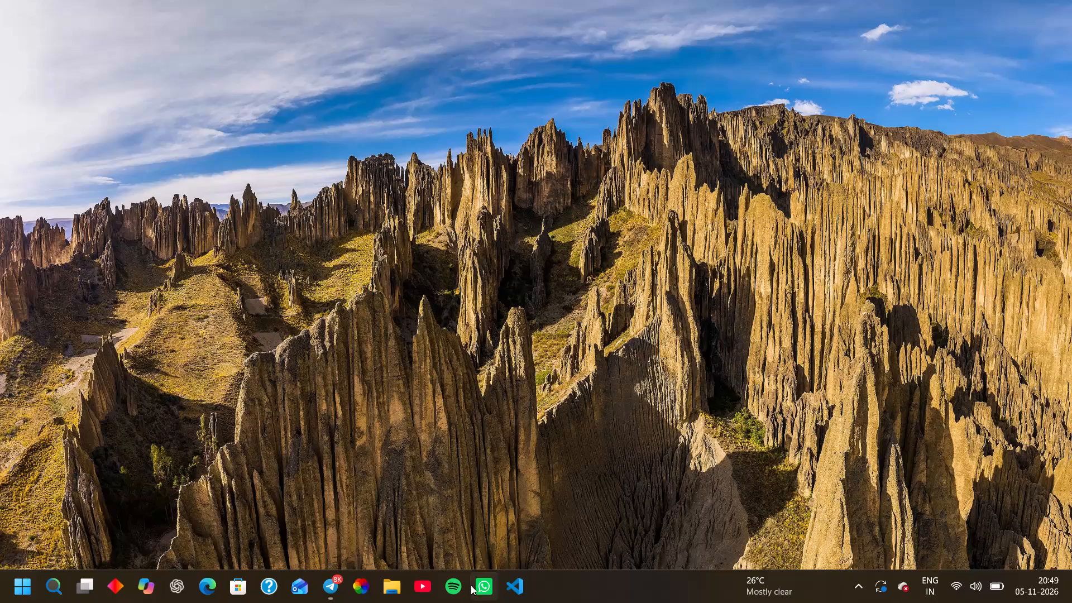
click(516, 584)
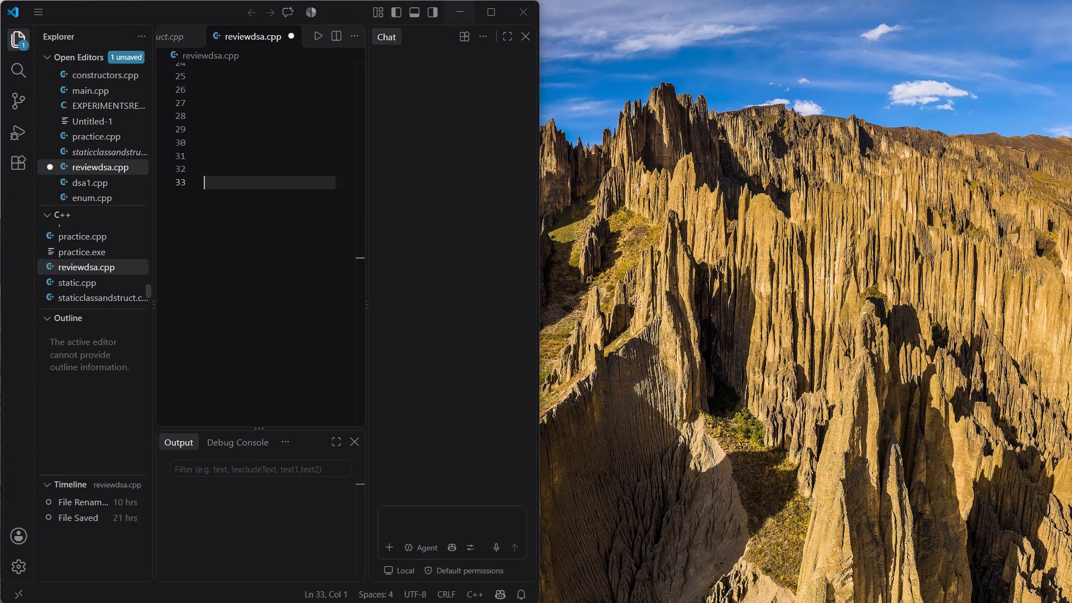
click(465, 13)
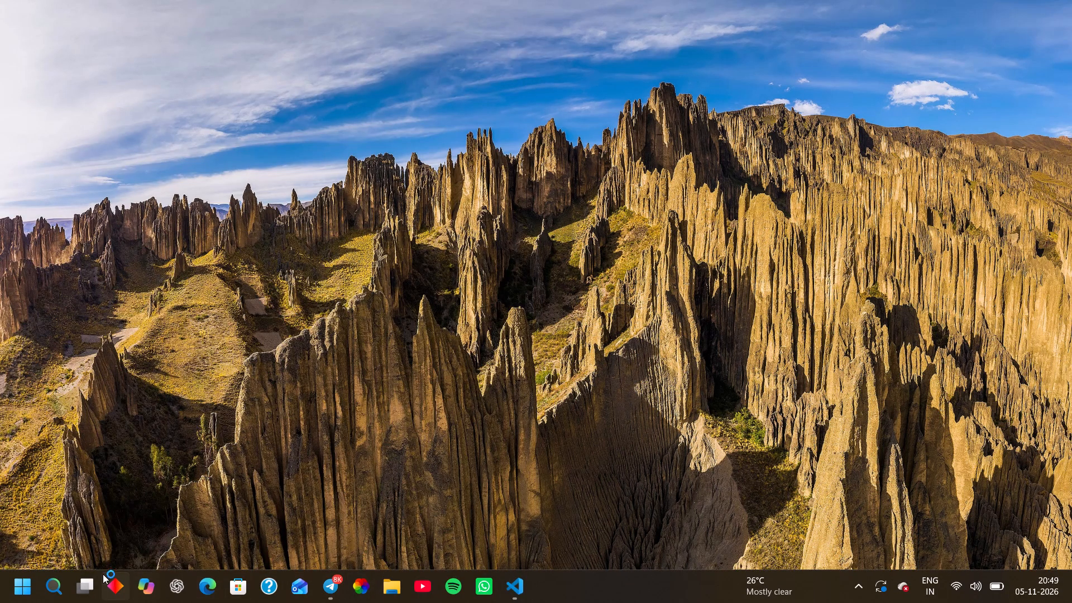
Open File Explorer and launch CapCut from the recent files.
double_click(383, 601)
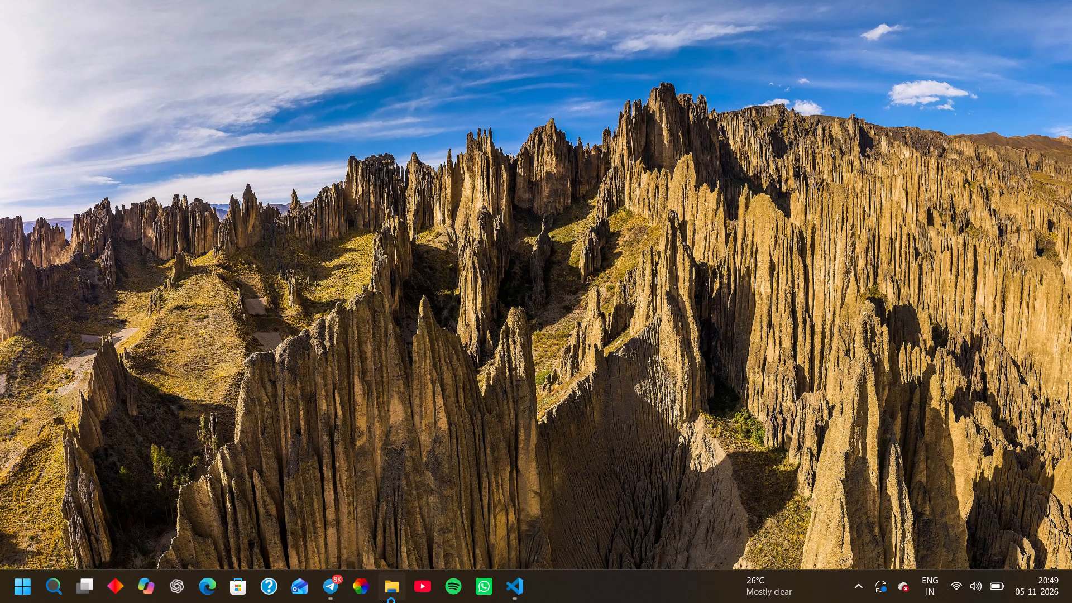
click(383, 601)
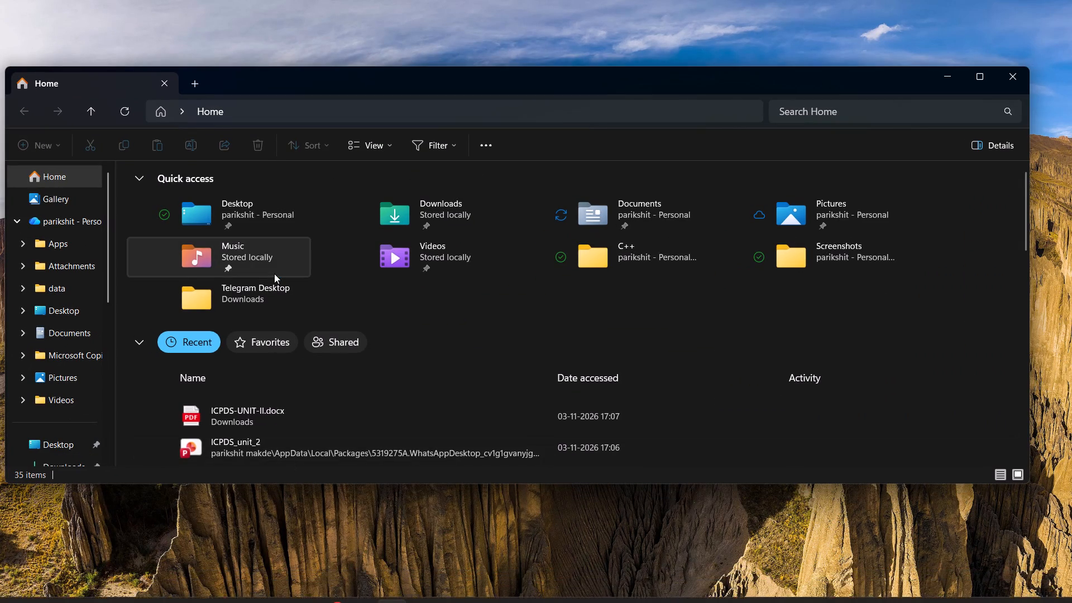
scroll(274, 274, down, 2)
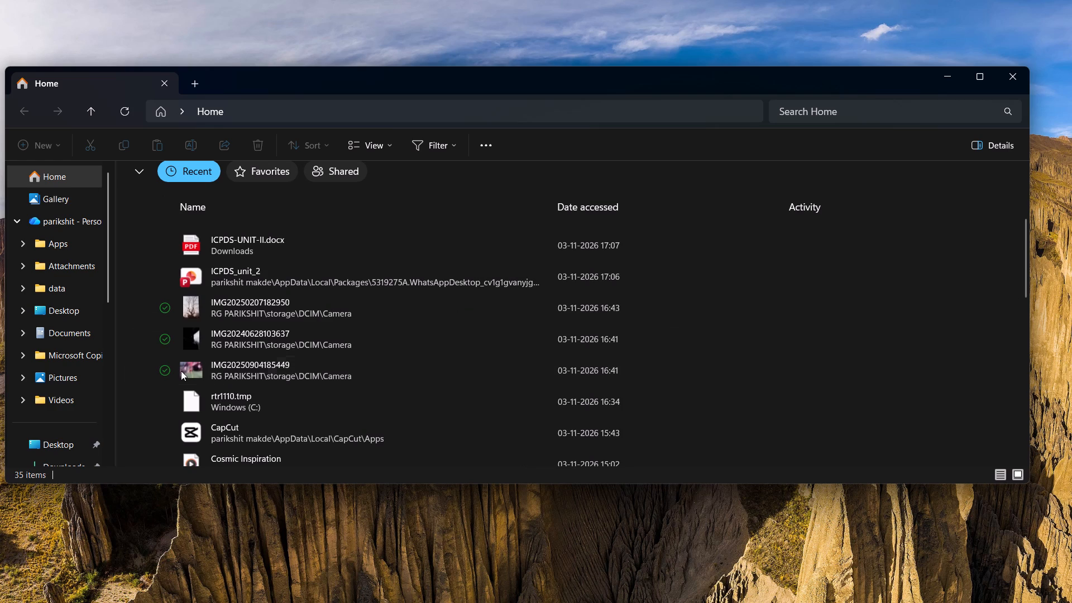
double_click(208, 432)
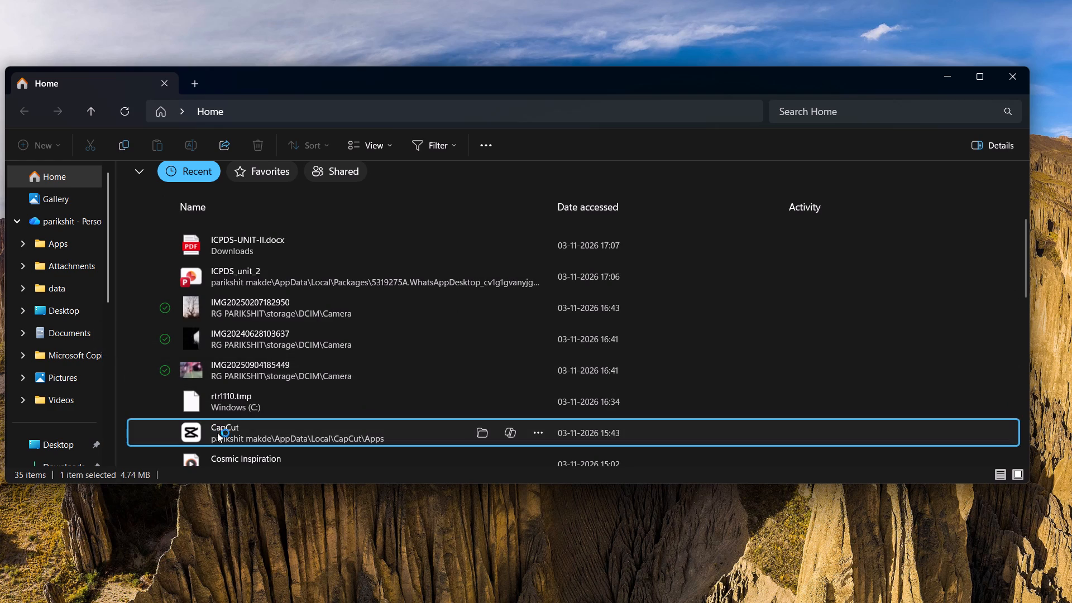
Remove the Cosmic Inspiration file from the recent files list.
right_click(297, 460)
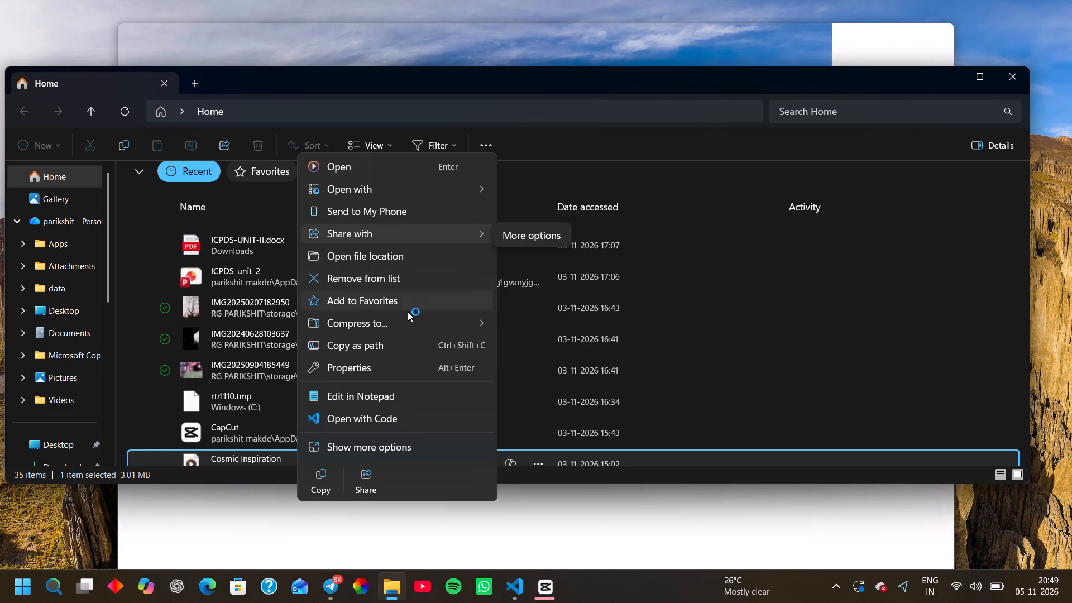
click(411, 280)
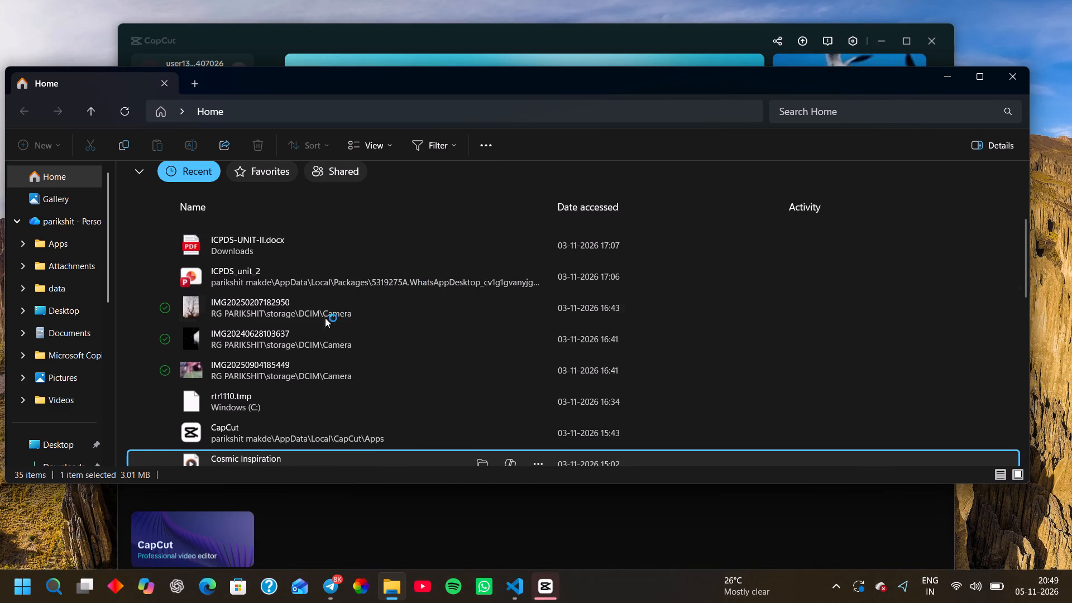
Look through the remaining recent files, close File Explorer and switch to the CapCut home screen.
scroll(303, 376, down, 2)
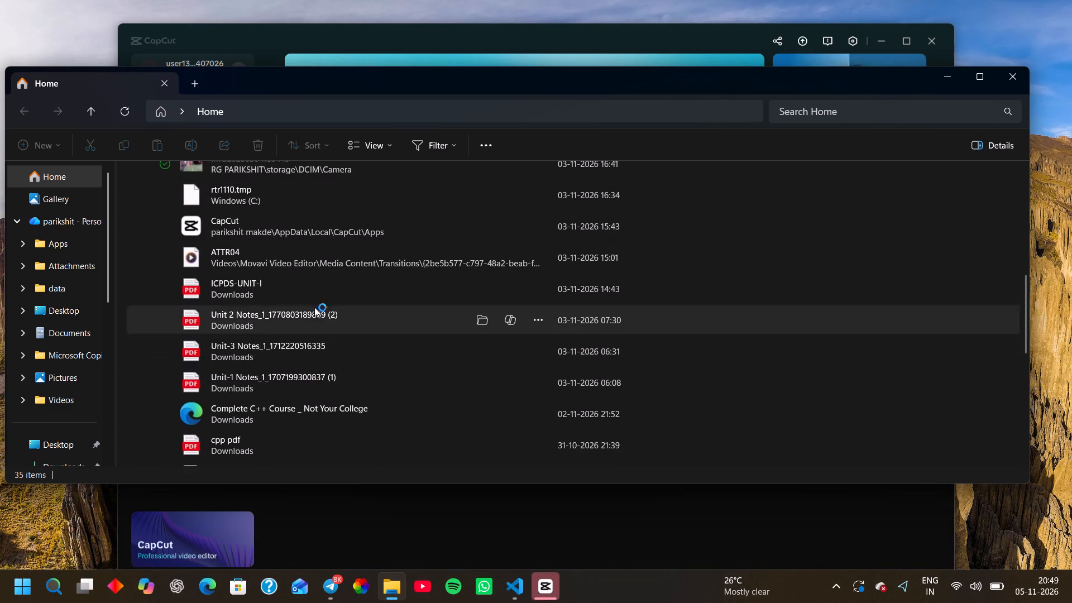
scroll(291, 362, down, 3)
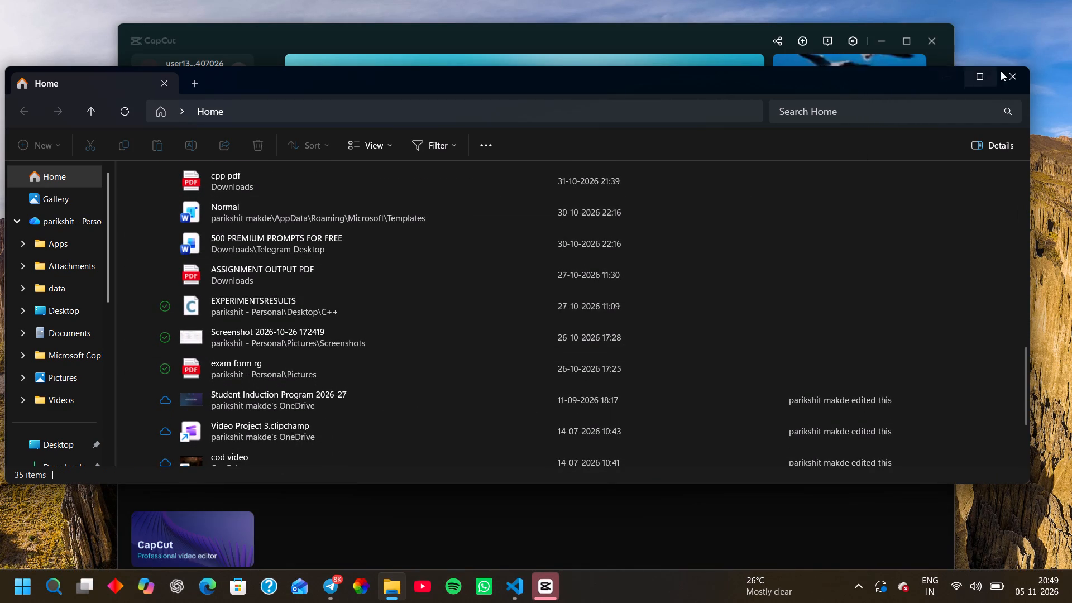
click(1009, 76)
scroll(572, 257, down, 1)
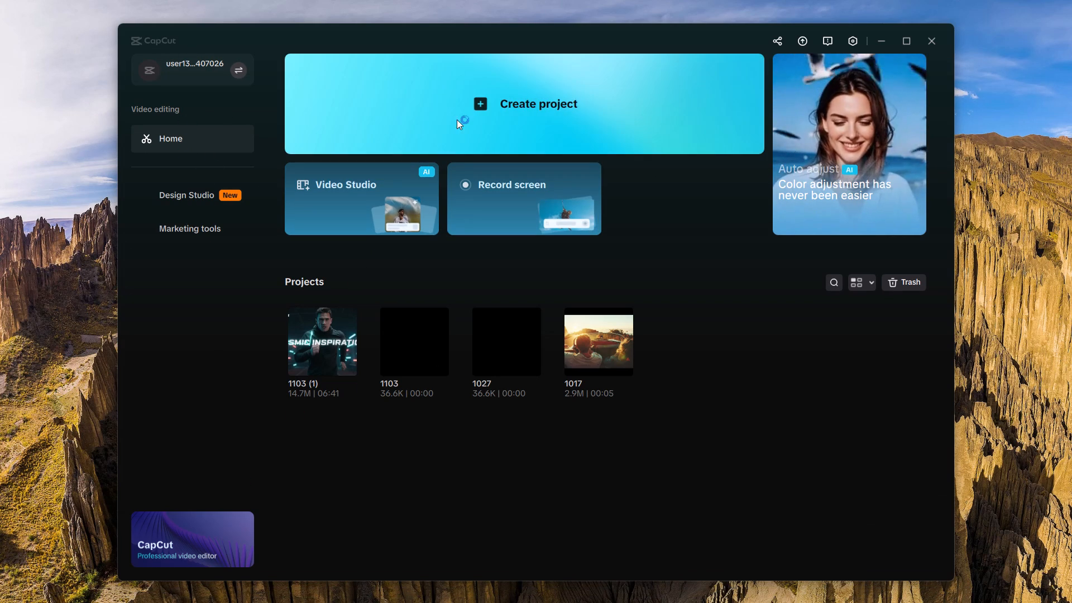
Create a new video project.
click(529, 105)
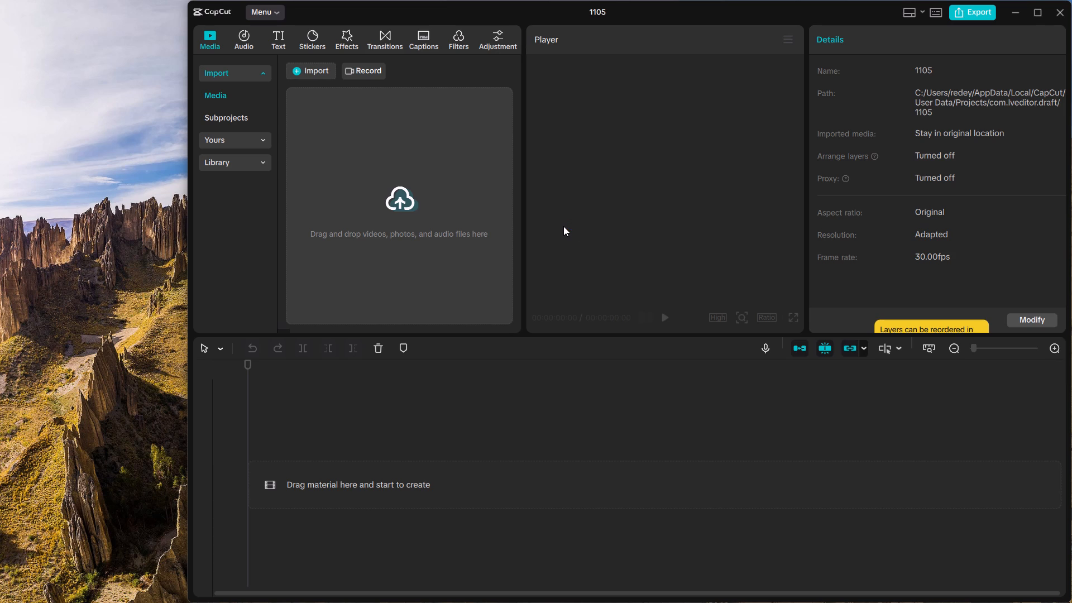
Start importing media into the project and browse the video files in the Telegram Desktop folder inside Downloads.
click(400, 191)
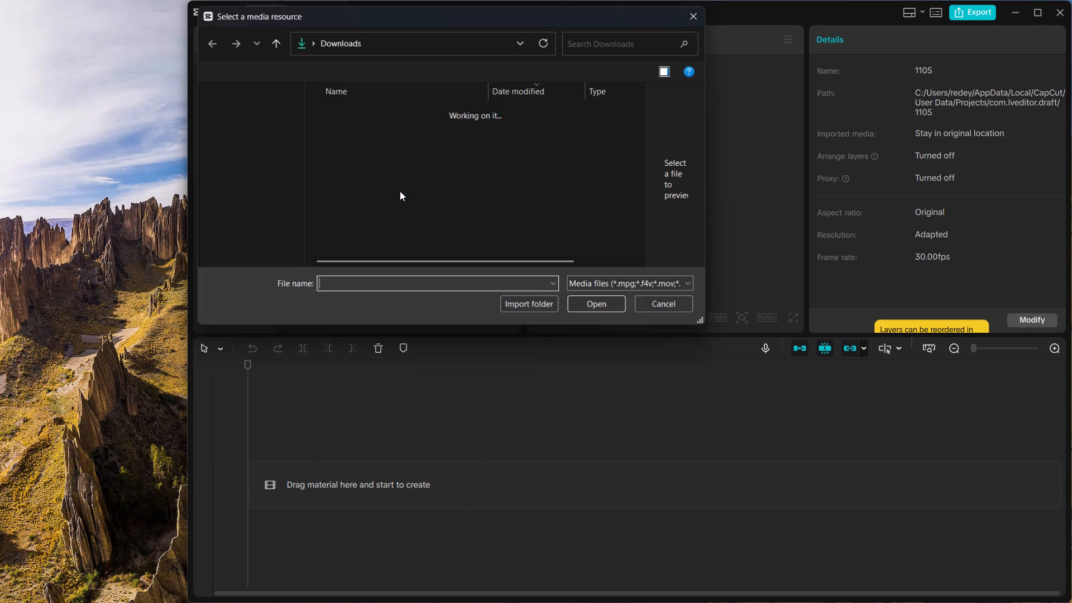
scroll(364, 168, down, 3)
scroll(364, 168, up, 8)
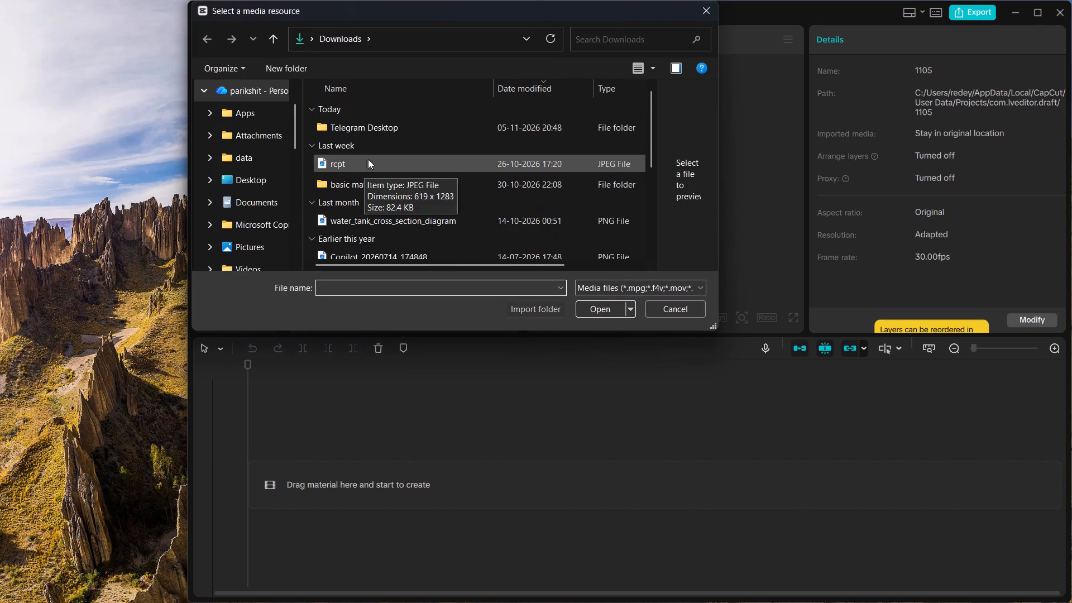
click(377, 136)
double_click(387, 126)
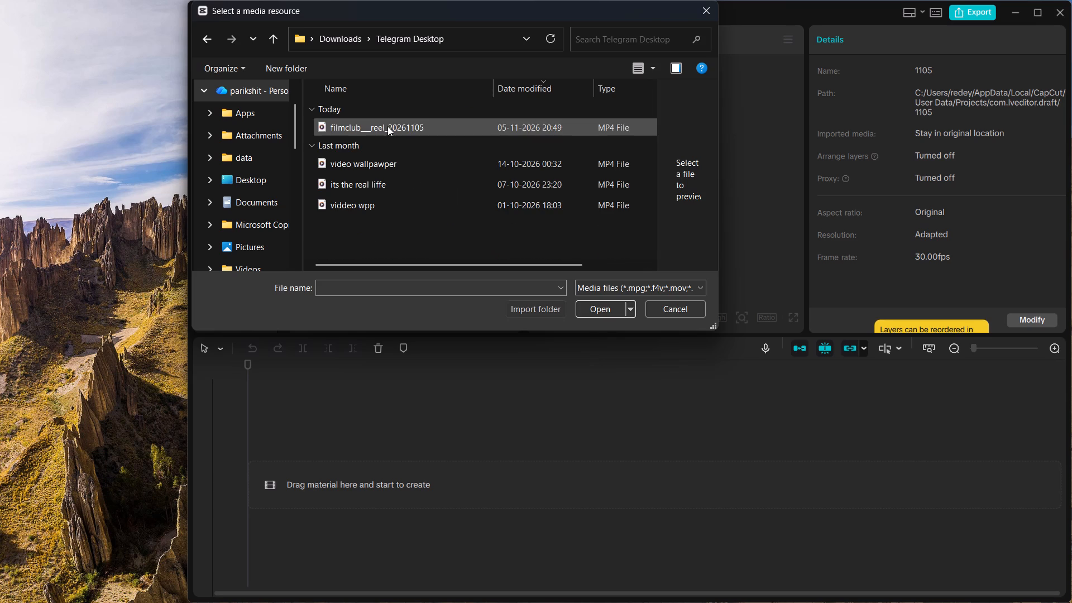
ctrl+scroll(389, 197, up, 4)
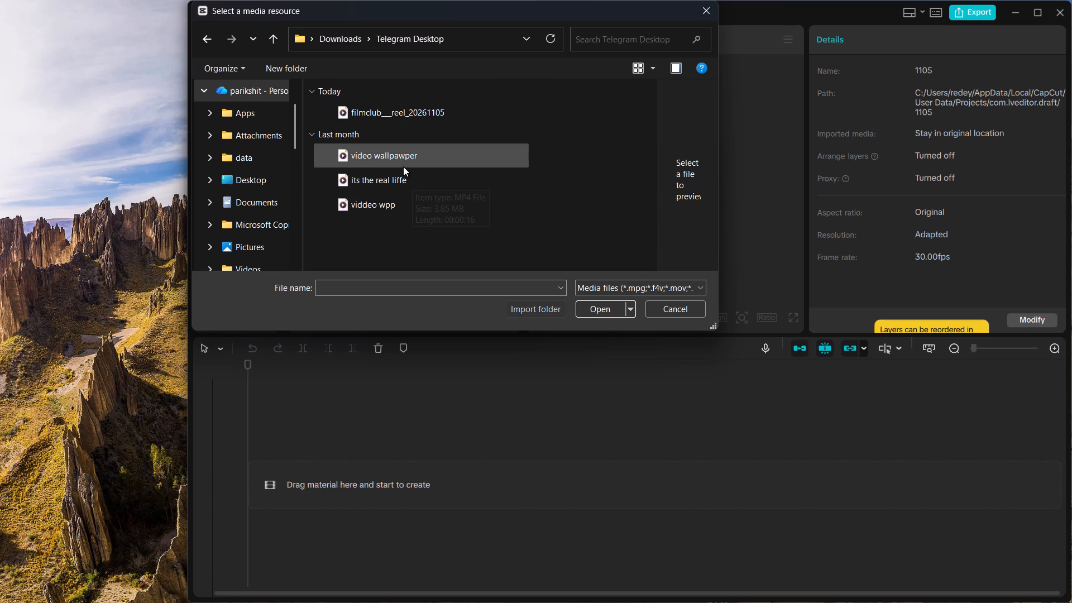
scroll(403, 166, left, 1)
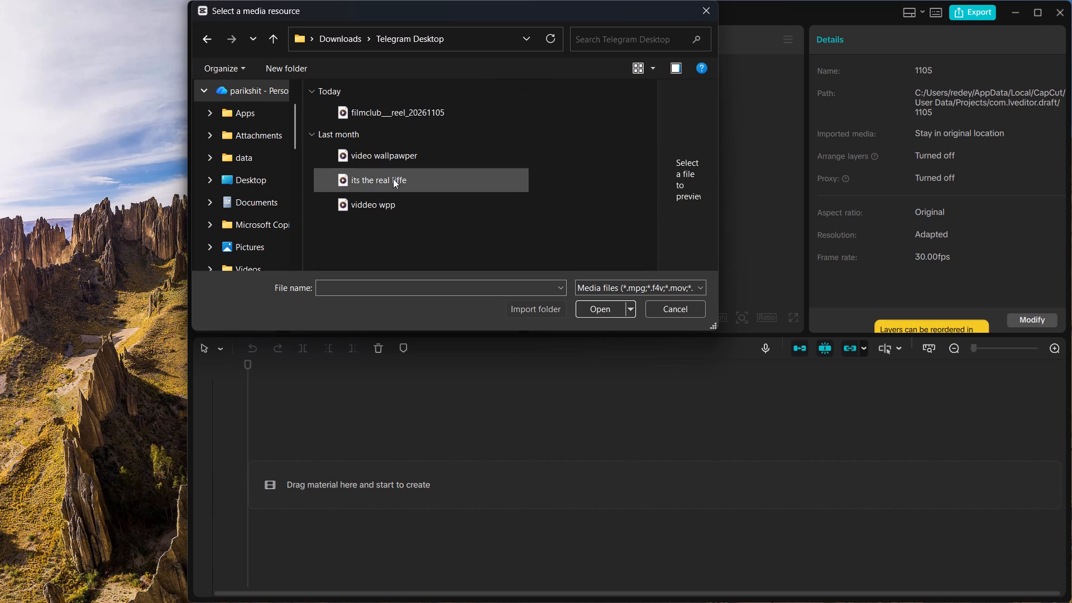
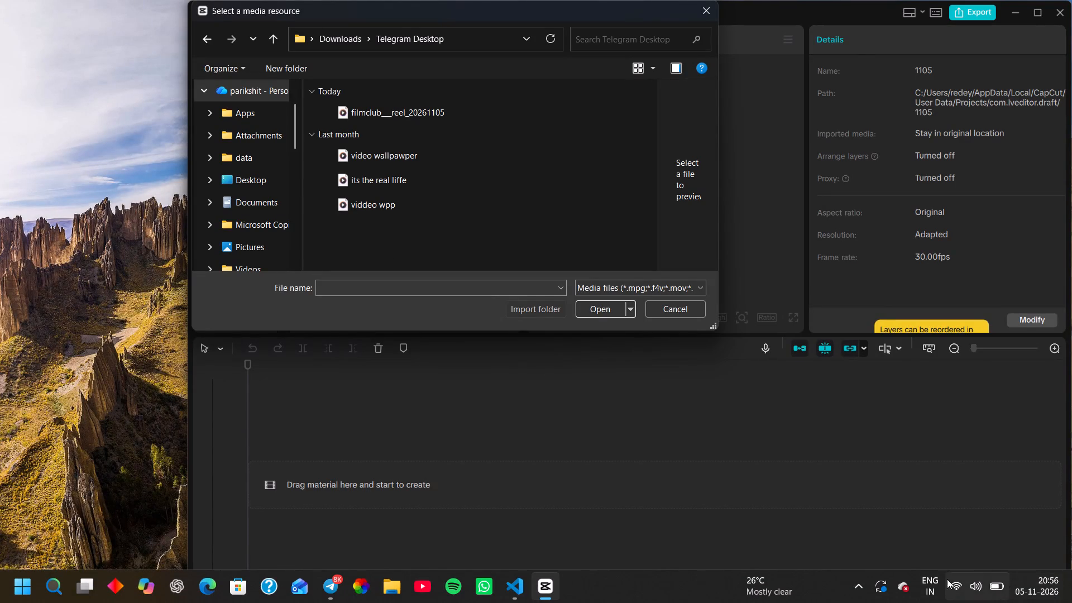
Show the hidden system tray icons on the taskbar.
click(862, 583)
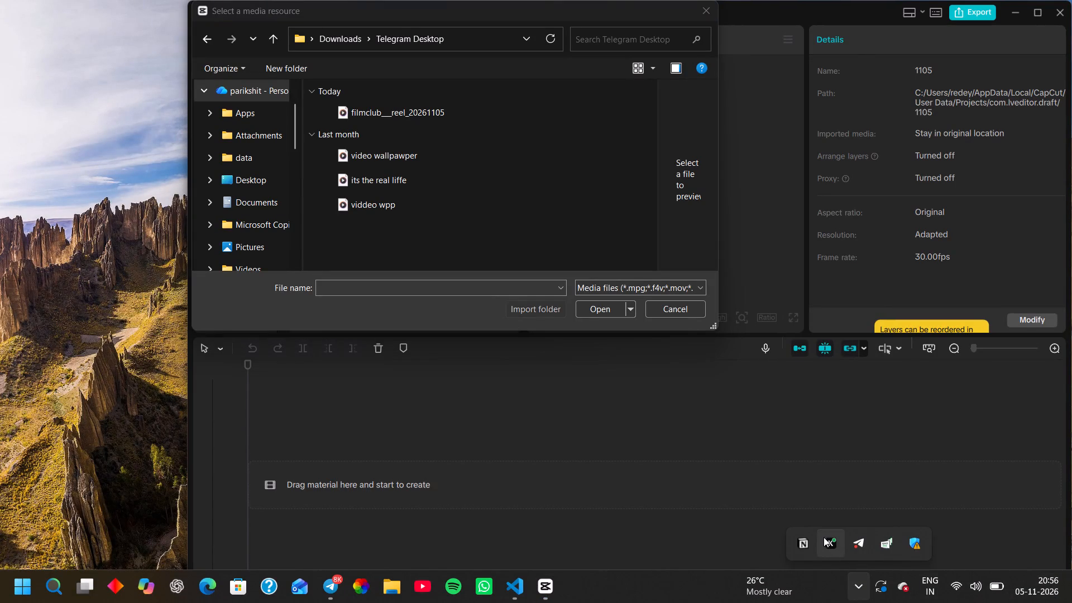
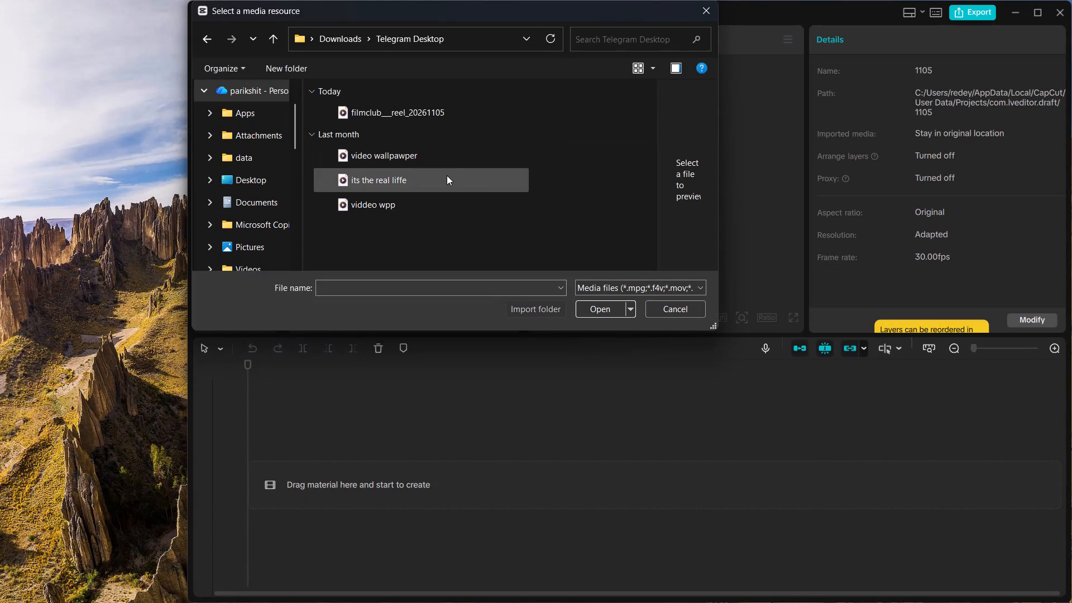
Import the video file "viddeo wpp" from the Telegram Desktop folder into the project's media.
click(401, 205)
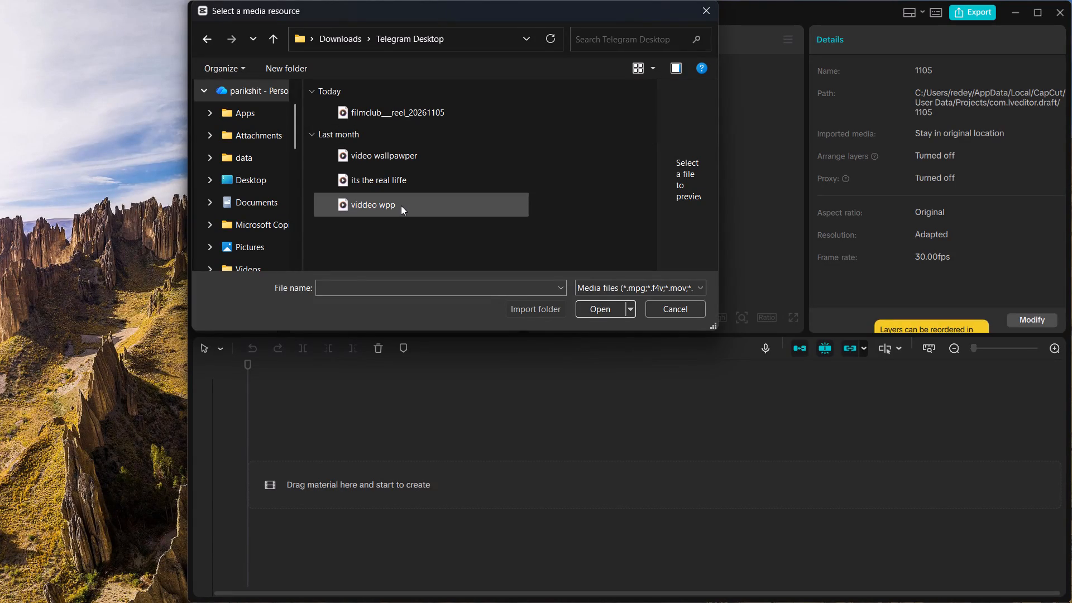
double_click(401, 205)
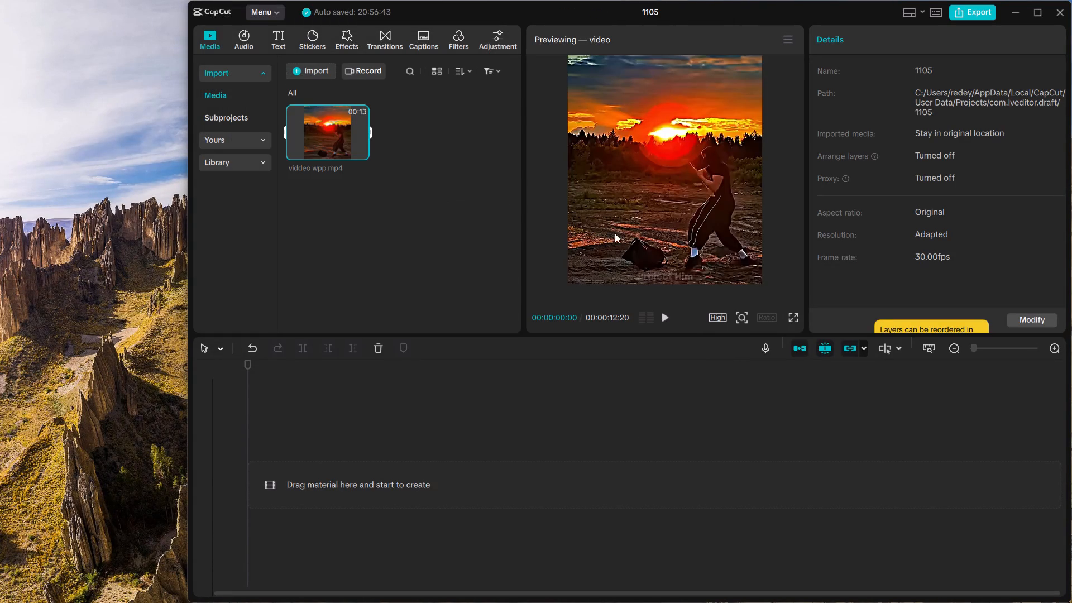
Play the imported video in the preview for a few seconds and pause it at about 00:00:04:09.
click(662, 314)
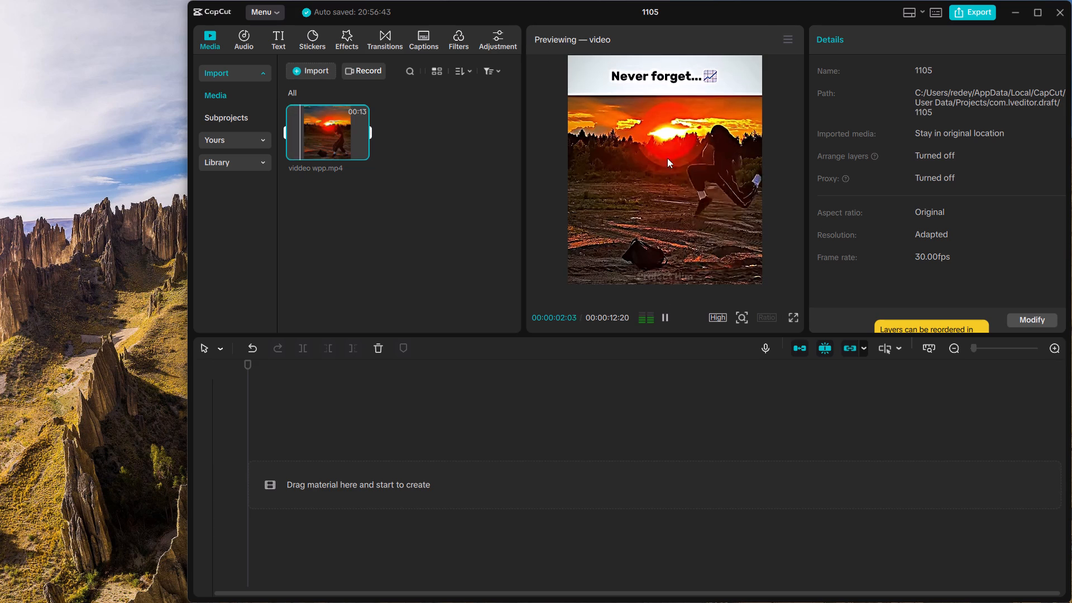
double_click(664, 316)
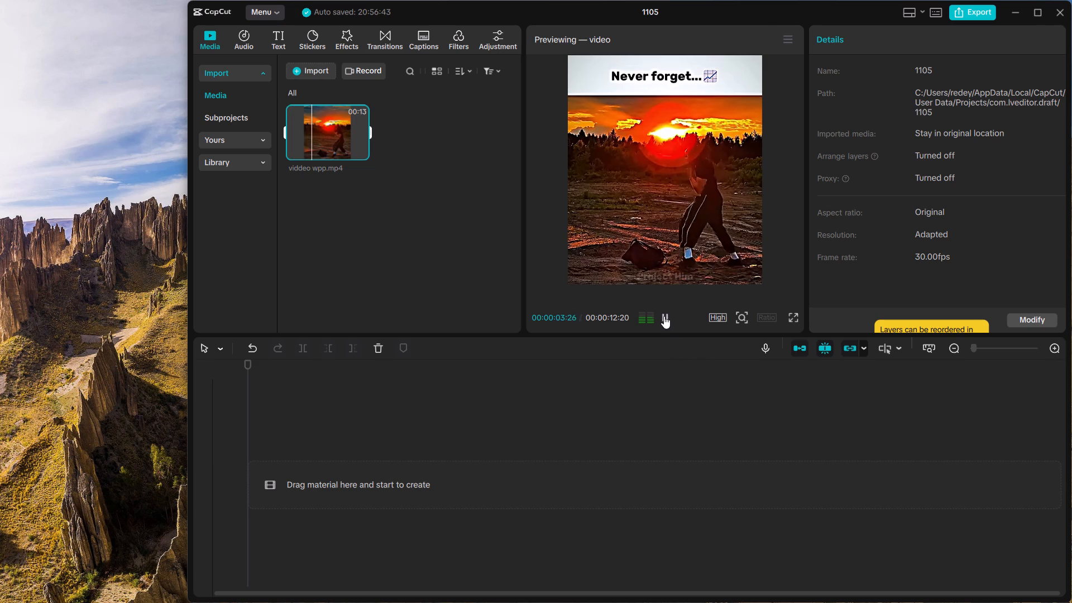
click(664, 316)
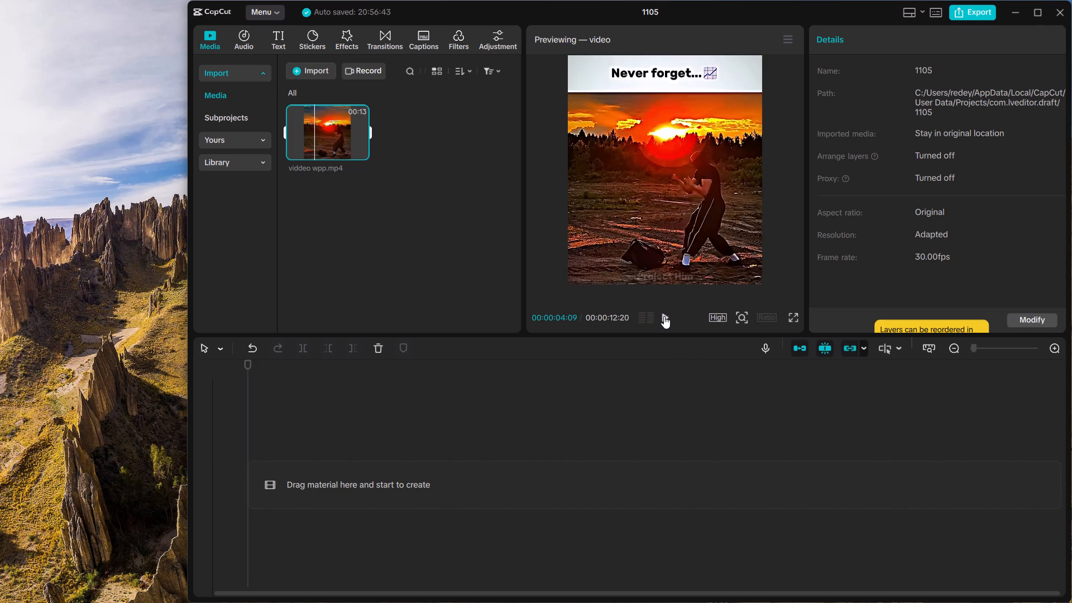
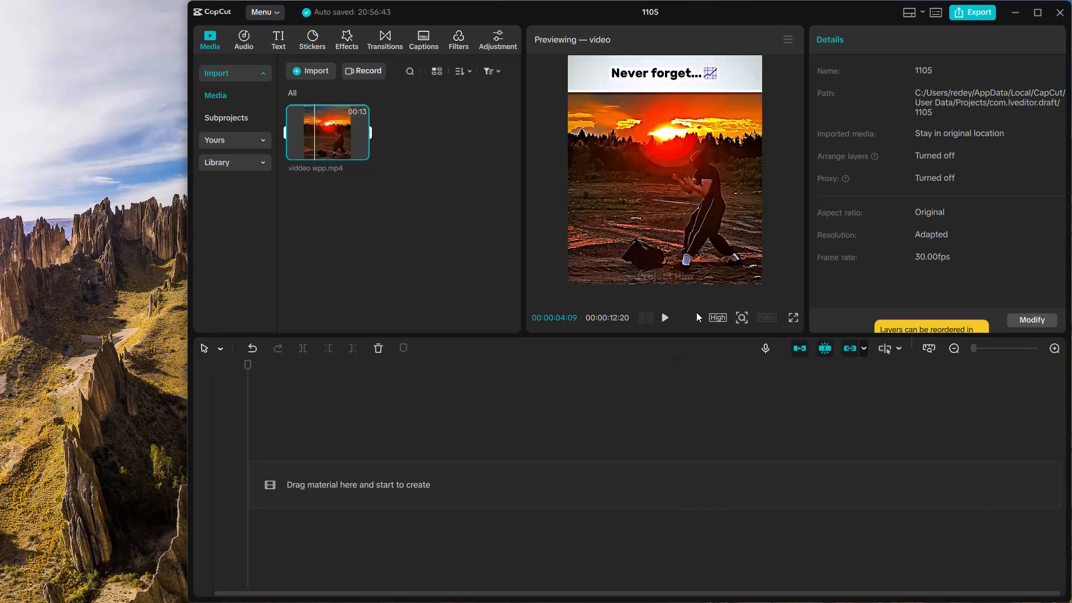
Continue playing the imported video in the preview and pause it at about 00:00:07:05.
click(666, 317)
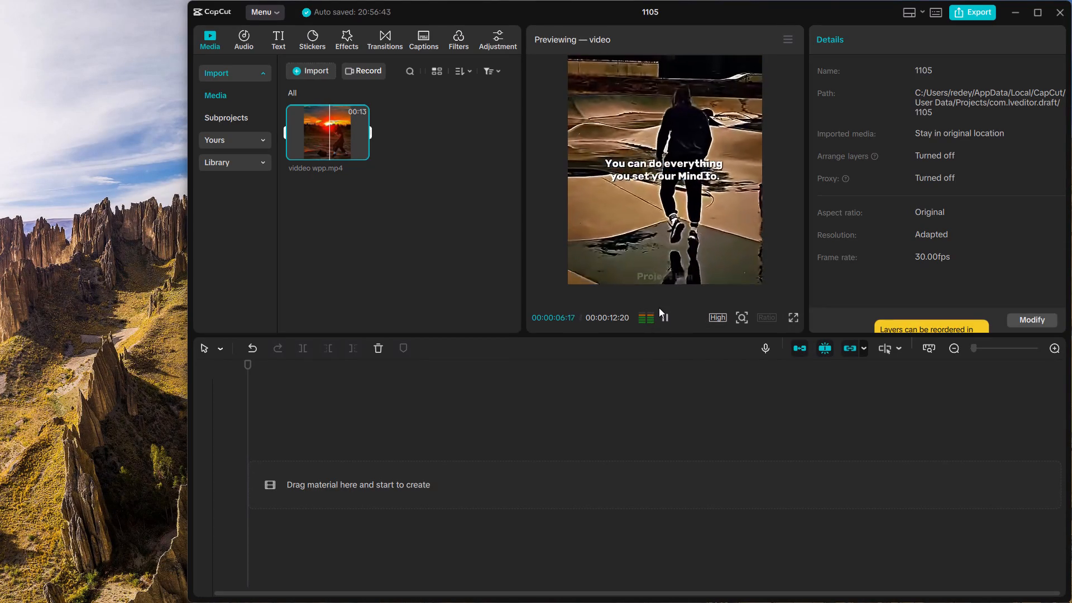
click(662, 314)
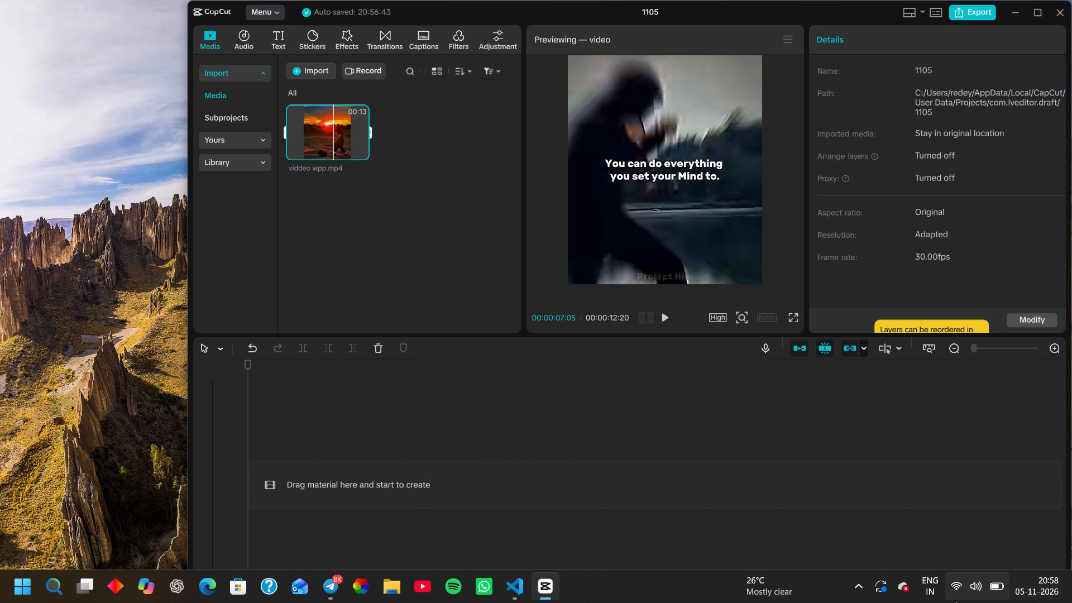
Lower the computer's system sound volume to less than half.
click(955, 601)
click(914, 499)
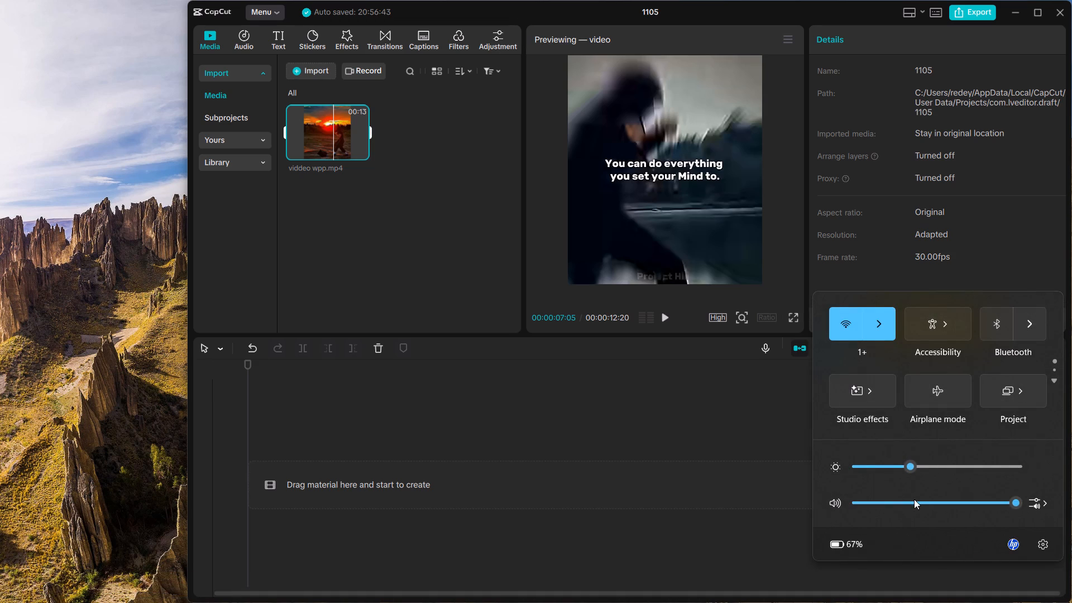
Resume the video preview and watch it through, checking the picture at enlarged and reduced view sizes.
click(667, 318)
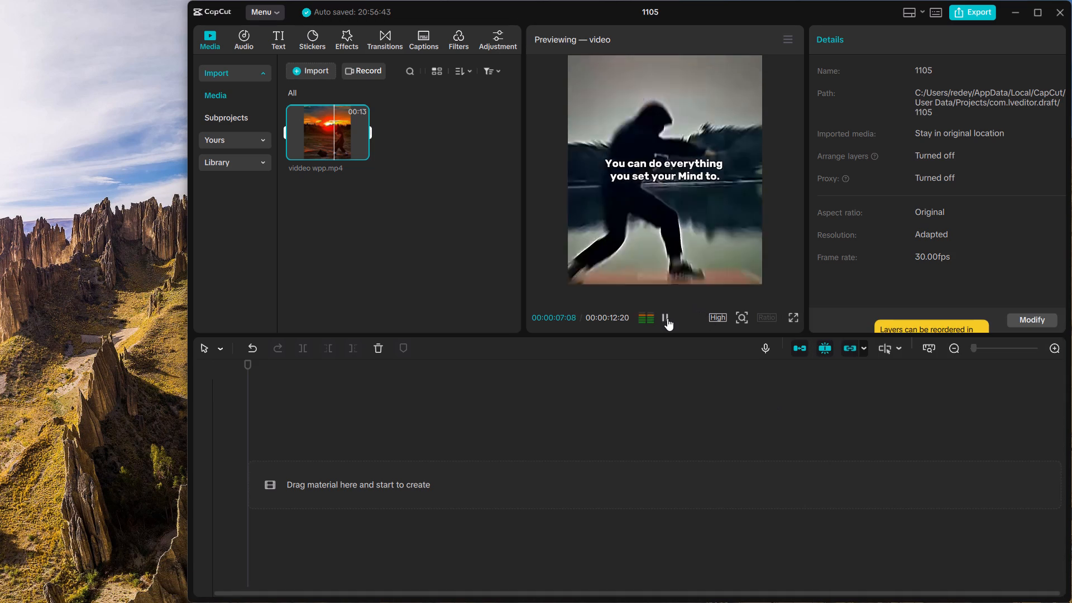
ctrl+scroll(644, 215, up, 5)
ctrl+scroll(644, 215, down, 3)
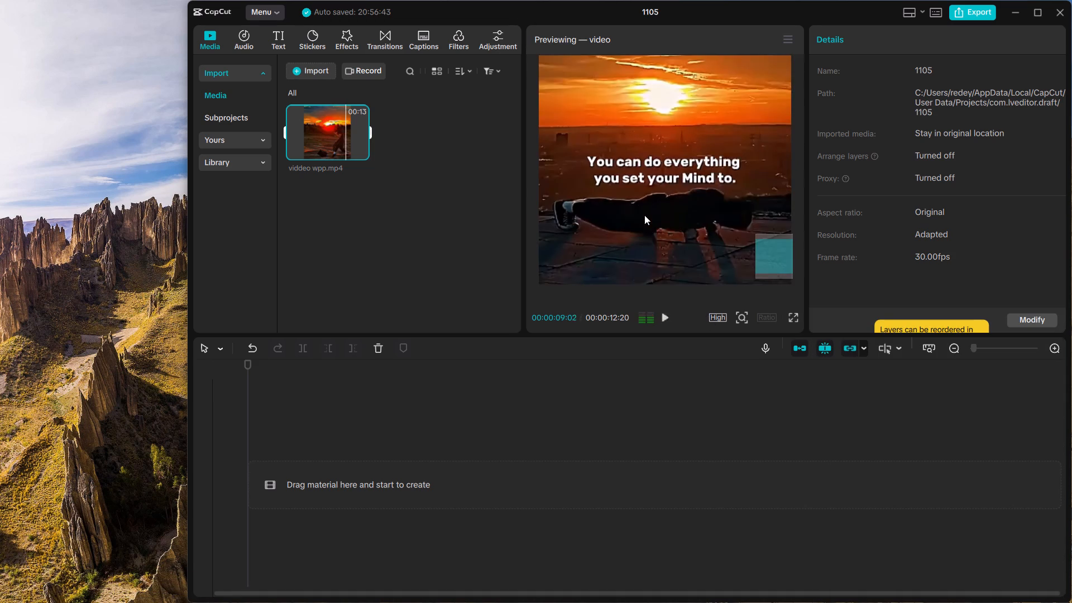
ctrl+scroll(645, 213, down, 2)
ctrl+scroll(645, 213, up, 2)
ctrl+scroll(645, 213, down, 4)
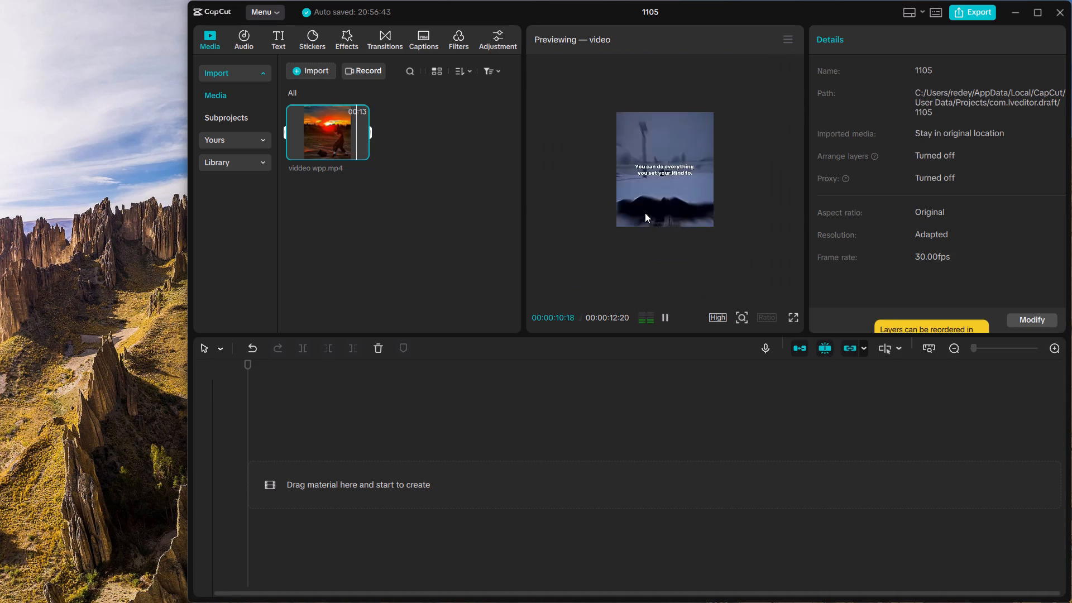
ctrl+scroll(645, 213, up, 4)
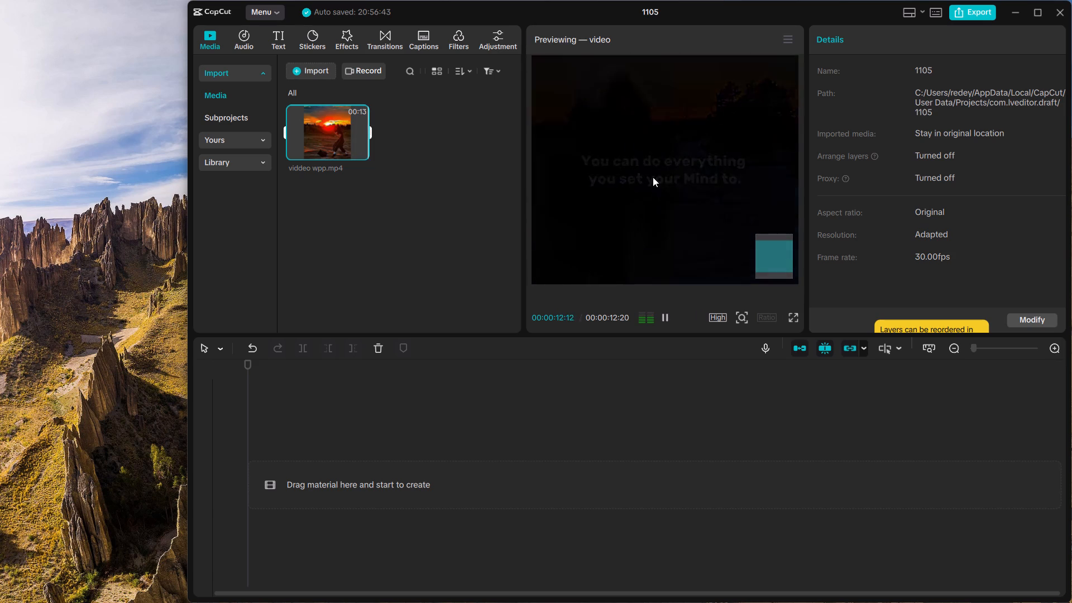
ctrl+scroll(653, 177, down, 1)
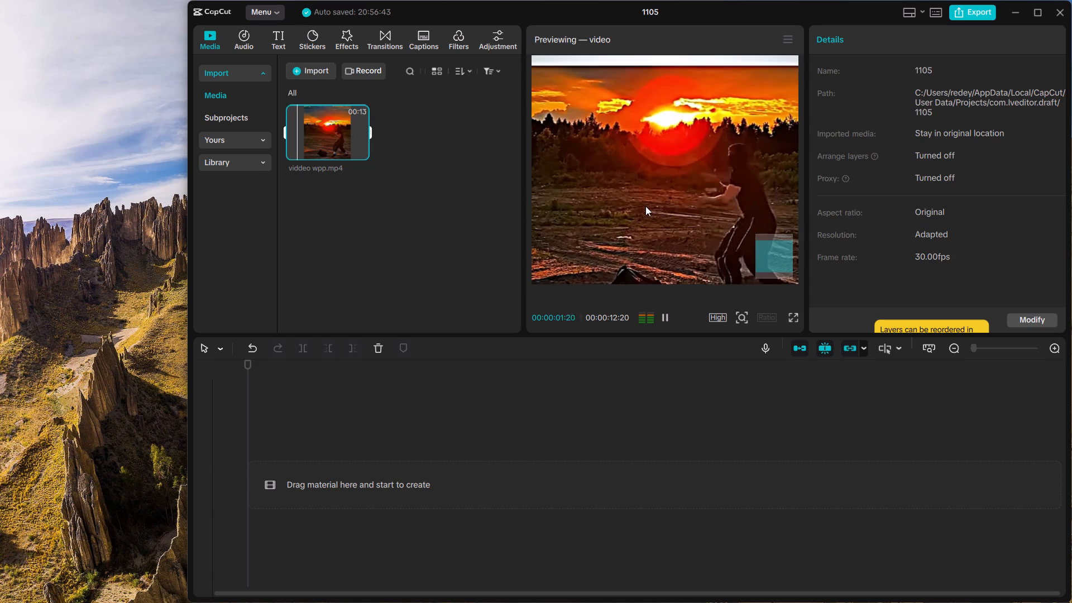
drag(645, 206, 658, 246)
ctrl+scroll(658, 246, down, 4)
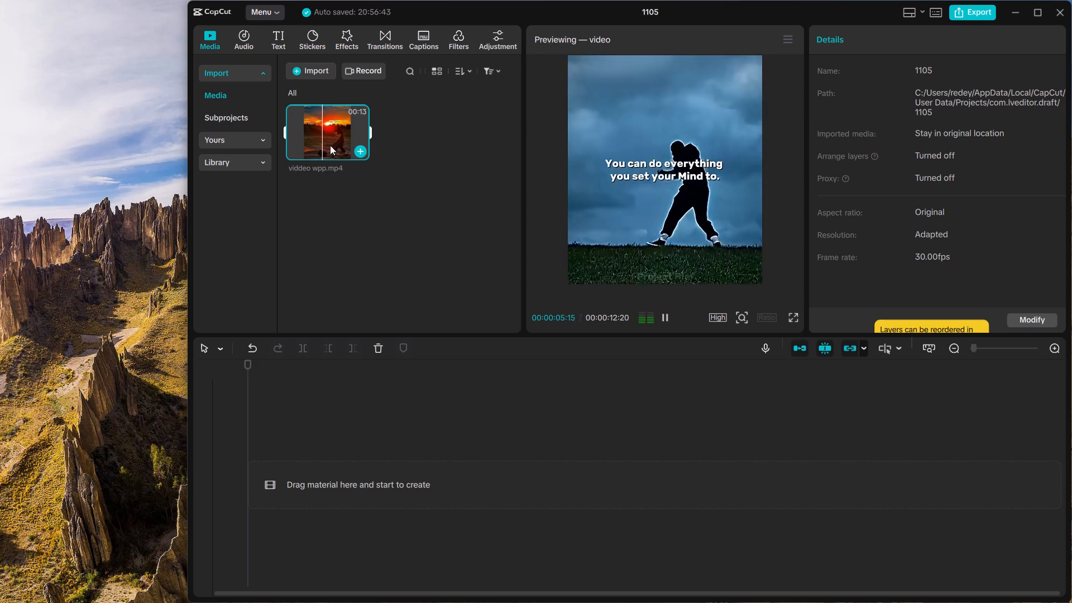
Place the "viddeo wpp.mp4" clip on the main timeline track, starting at 00:00.
drag(333, 123, 383, 451)
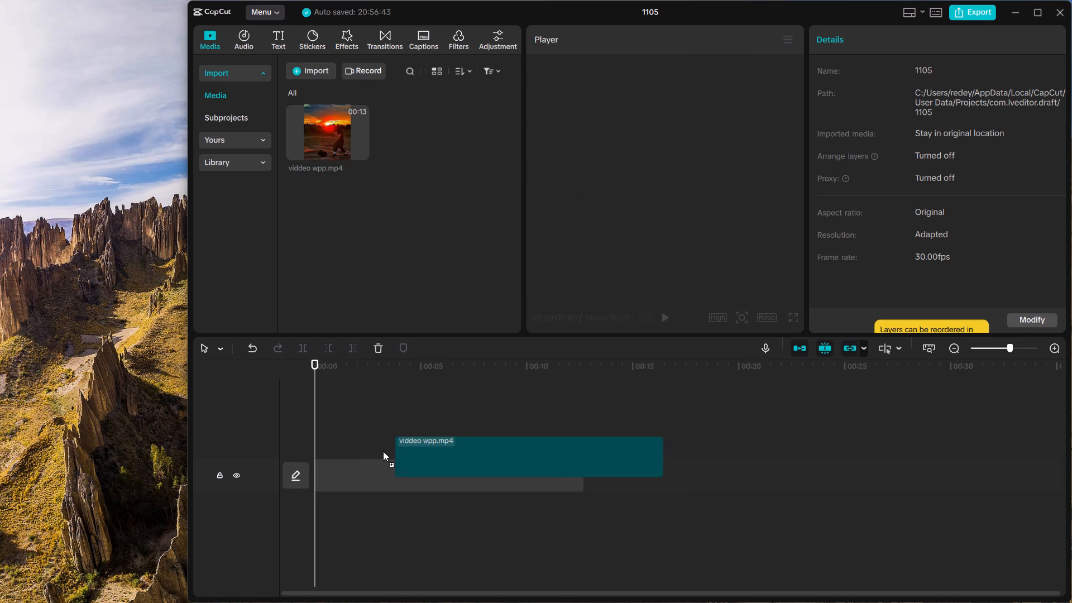
drag(383, 451, 366, 479)
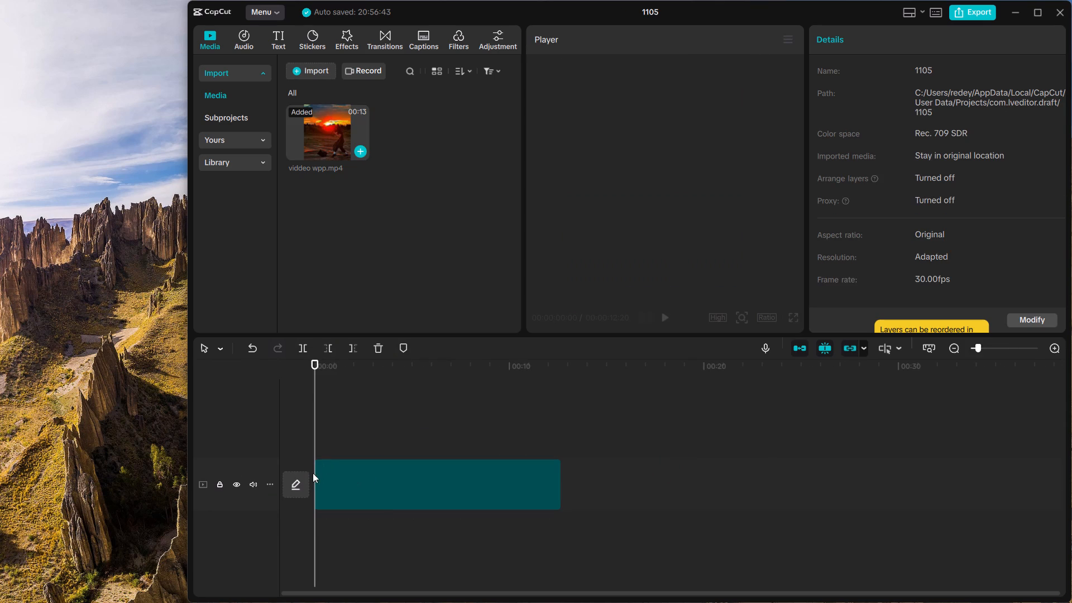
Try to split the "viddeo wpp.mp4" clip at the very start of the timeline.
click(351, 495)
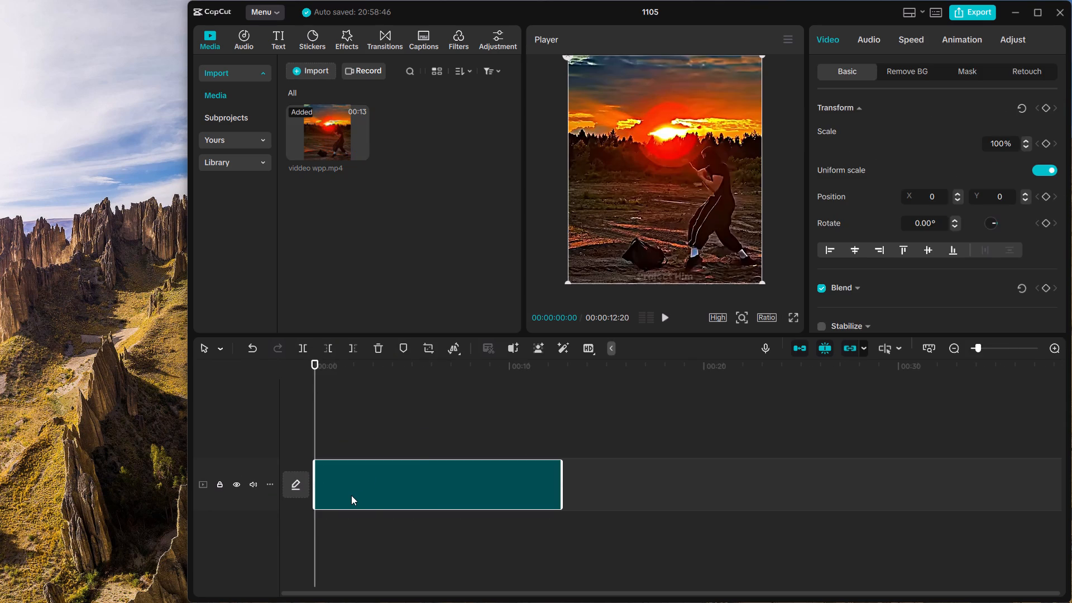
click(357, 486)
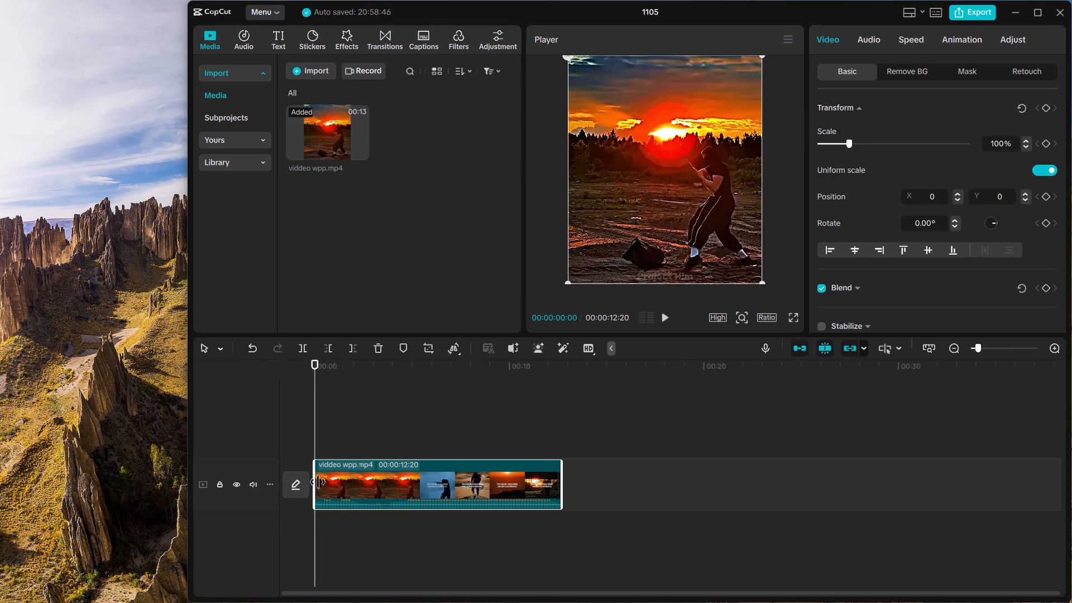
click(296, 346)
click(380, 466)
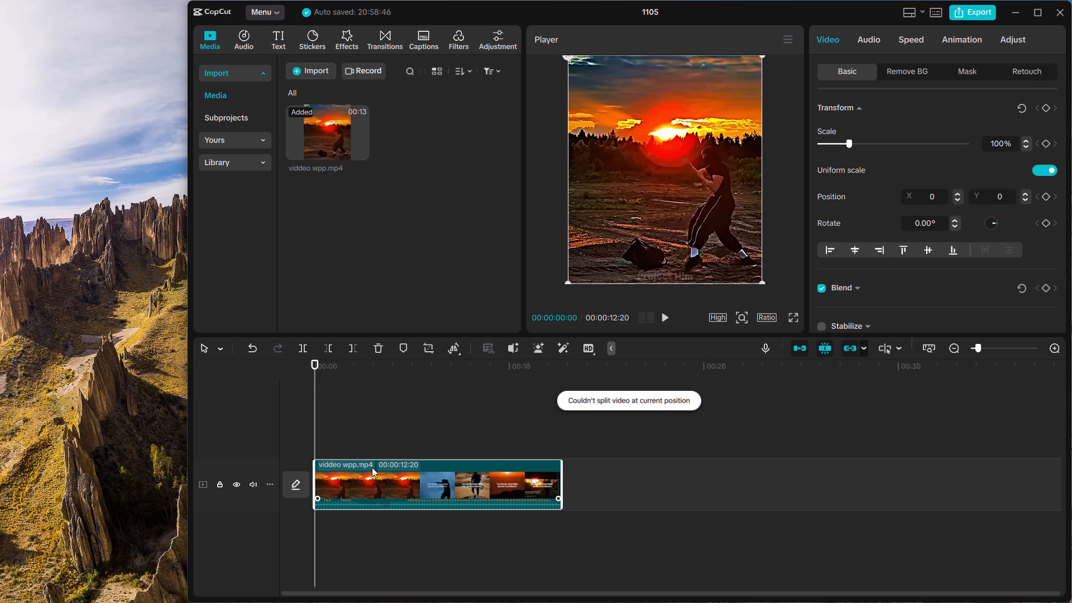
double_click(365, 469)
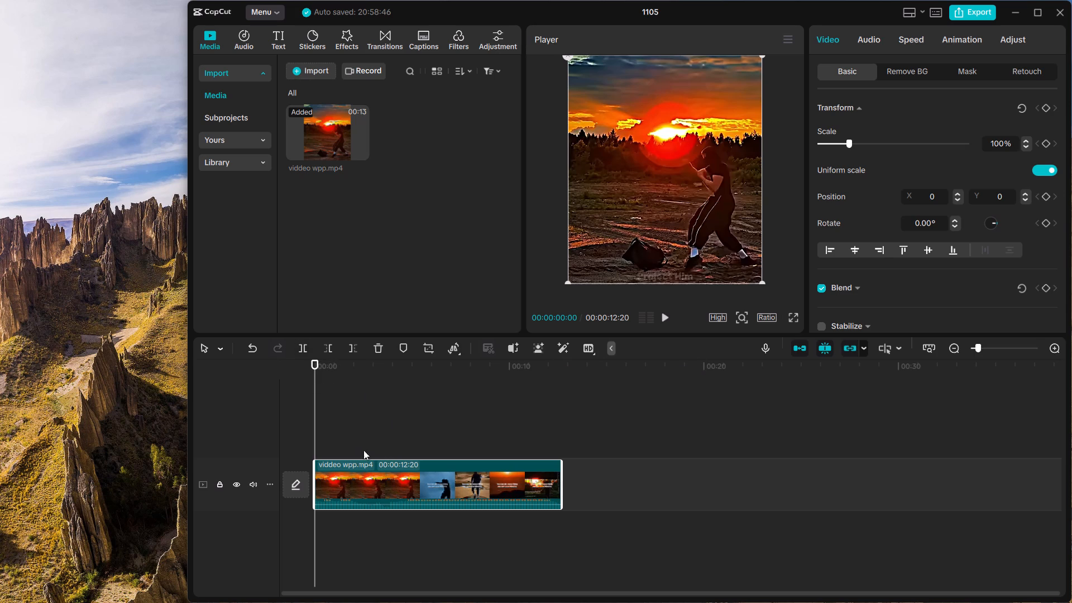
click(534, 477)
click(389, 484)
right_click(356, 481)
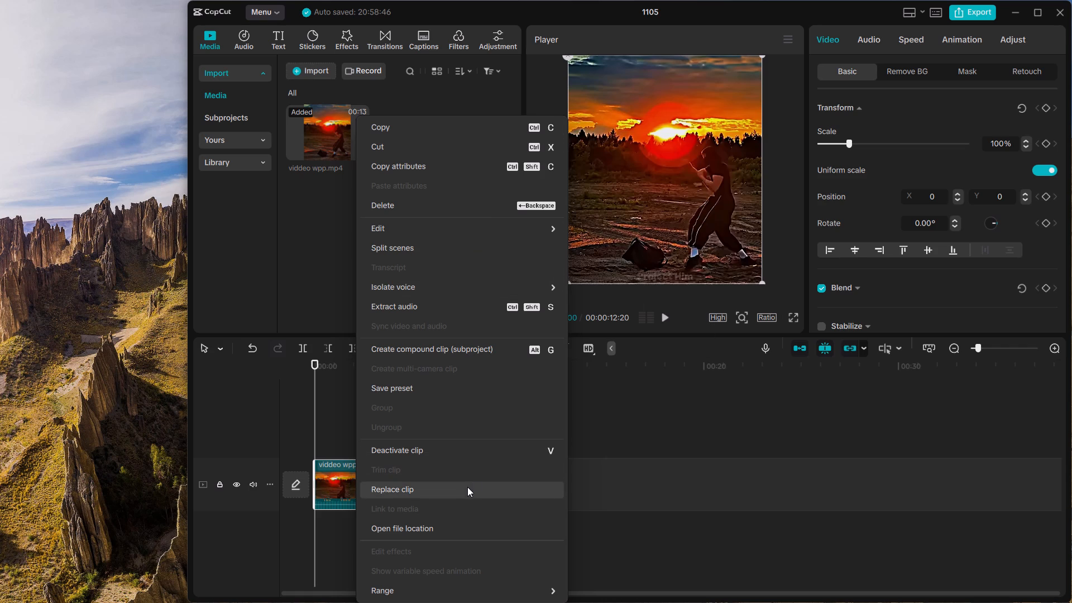
Start replacing the "viddeo wpp.mp4" timeline clip and browse the Downloads and Telegram Desktop folders for a replacement media file.
click(423, 492)
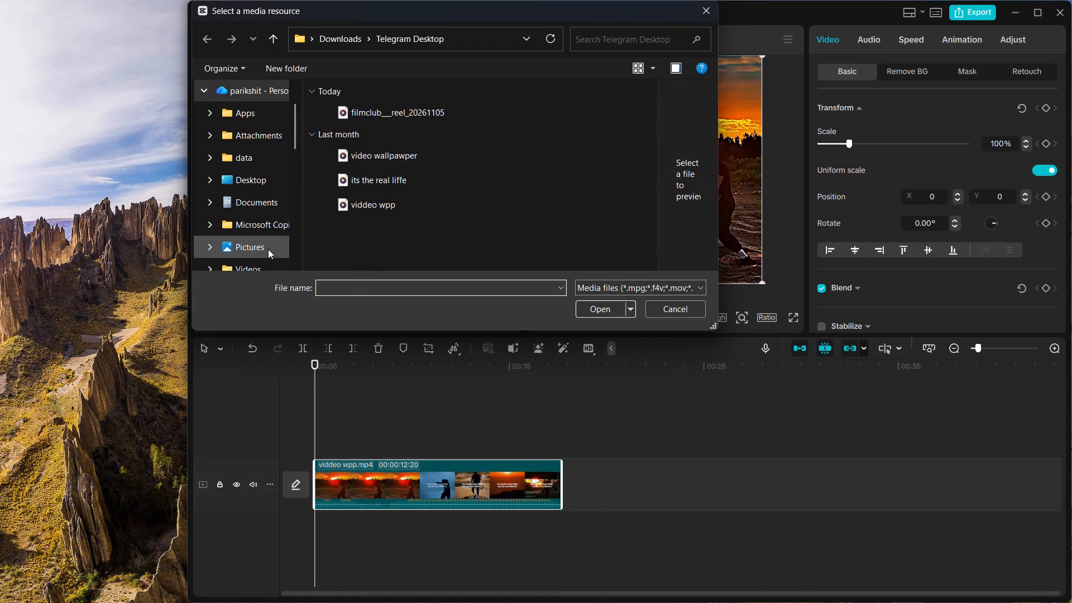
scroll(268, 249, down, 1)
double_click(252, 201)
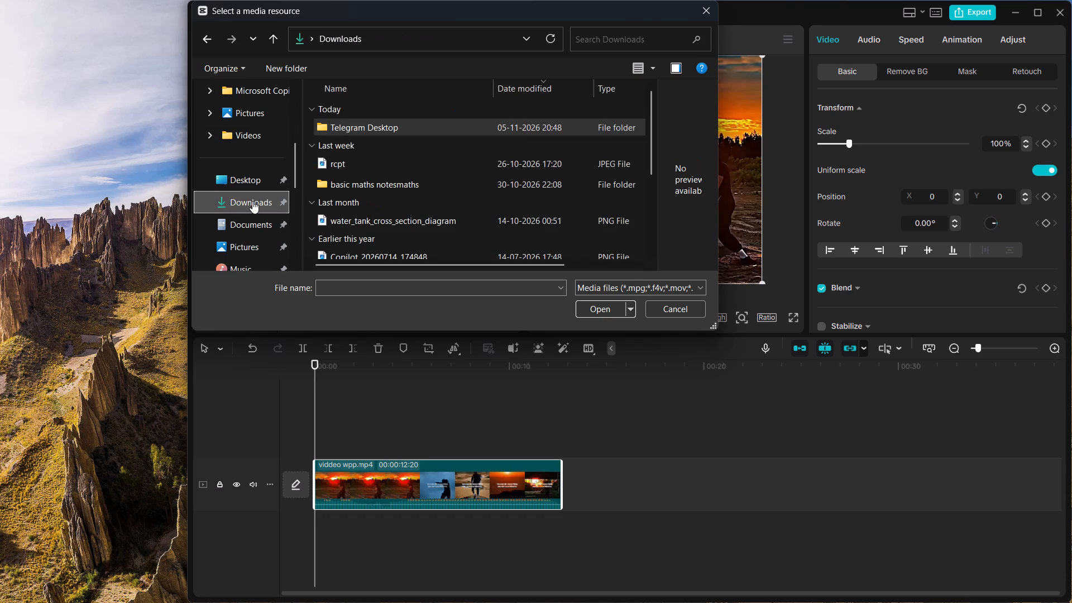
double_click(393, 127)
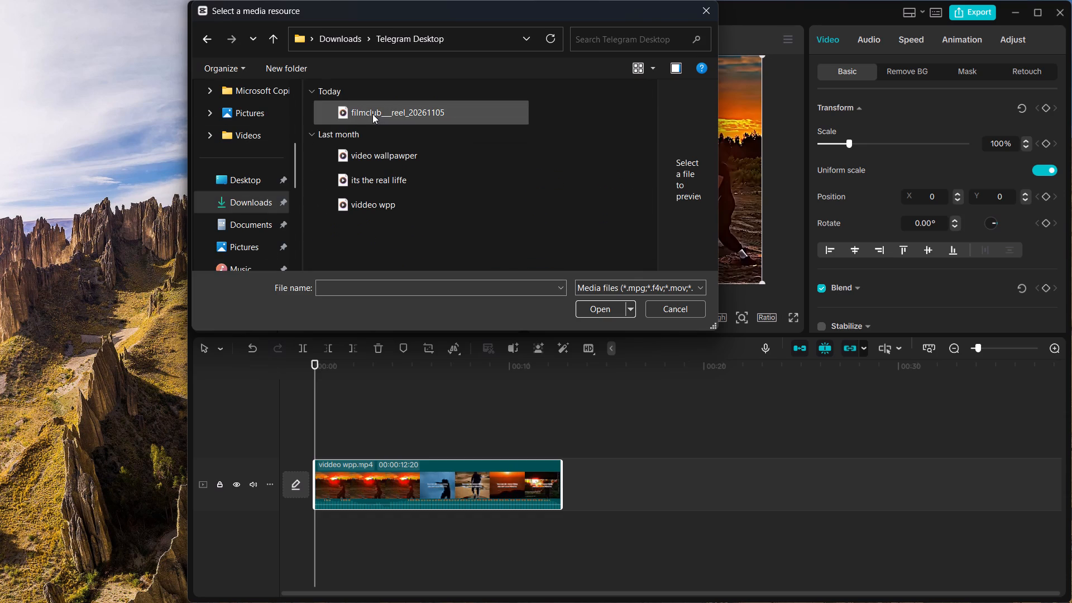
click(338, 45)
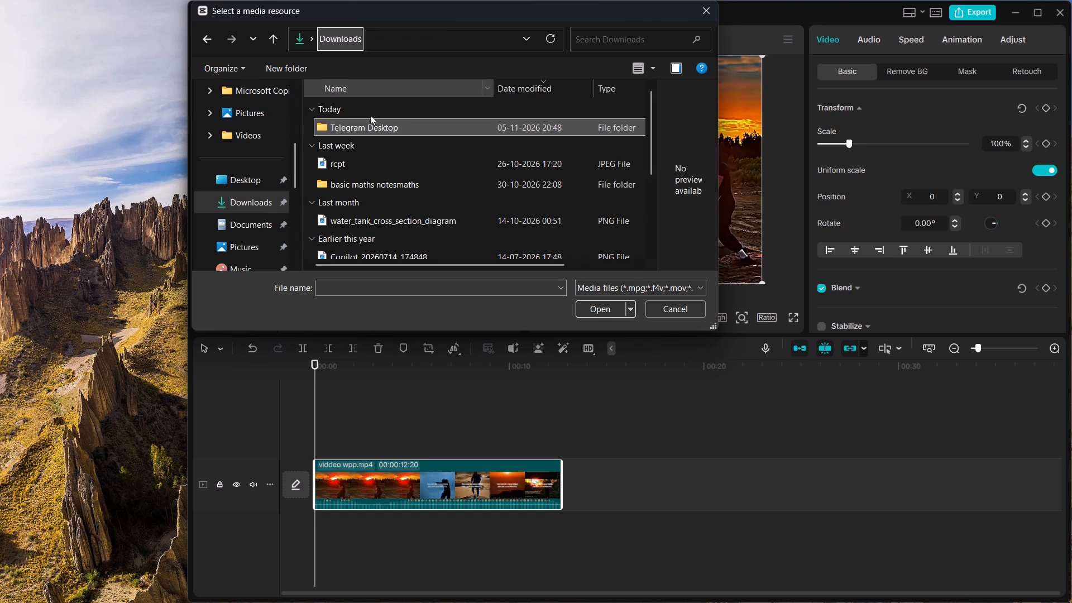
scroll(391, 197, down, 1)
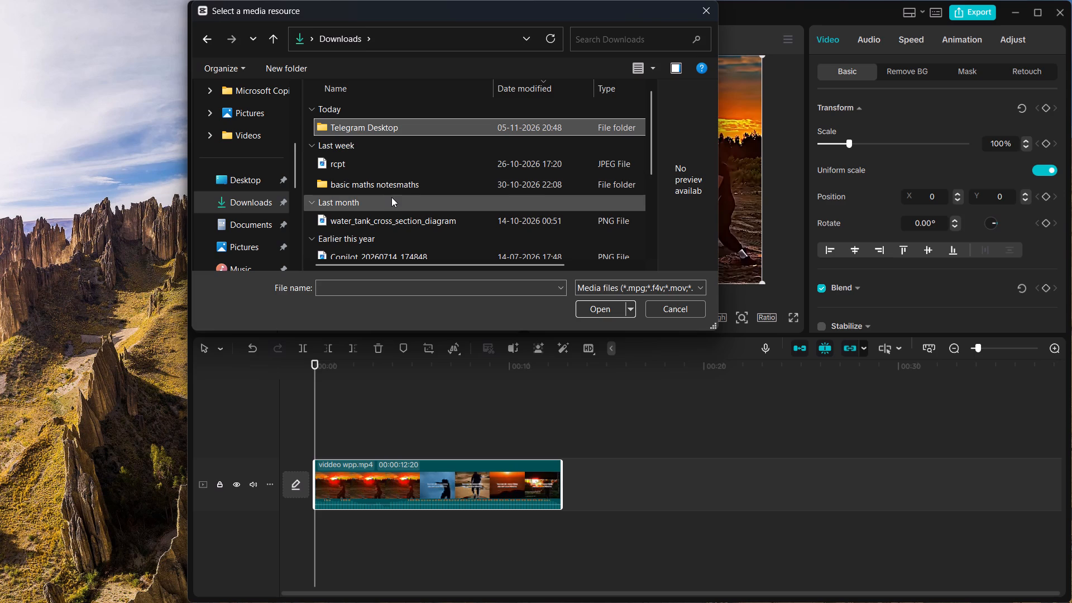
scroll(391, 197, down, 1)
click(246, 206)
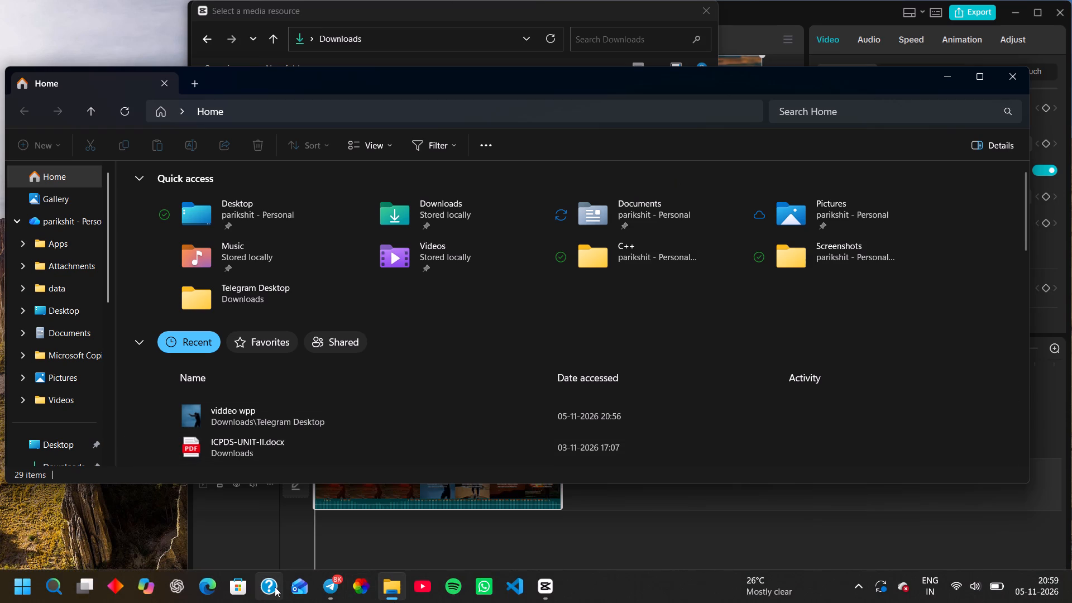
Switch to Microsoft Edge and display its list of downloaded files to look for the replacement media.
click(199, 596)
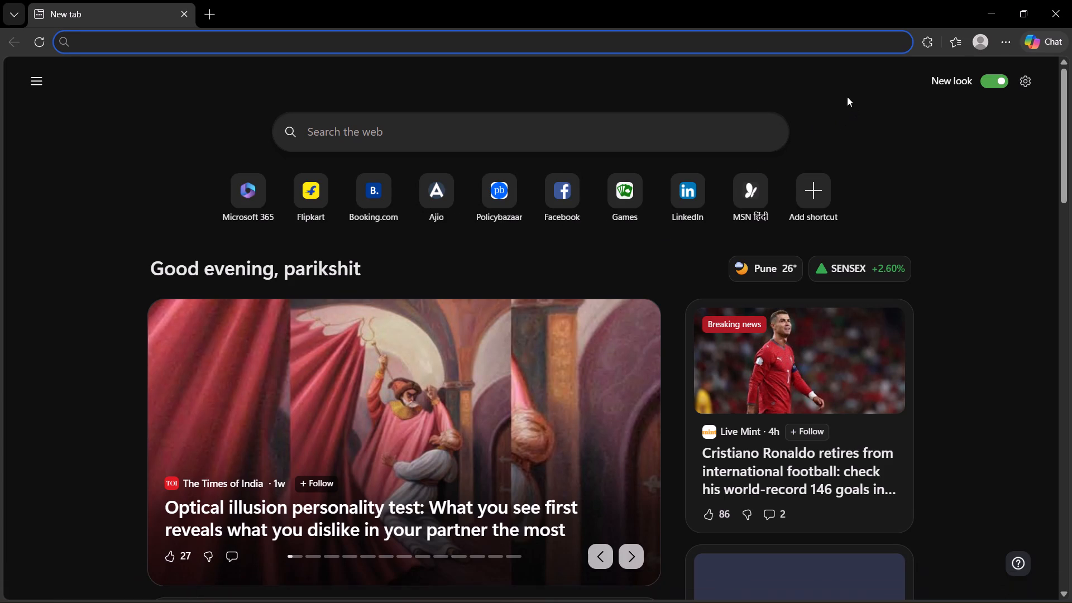
click(998, 48)
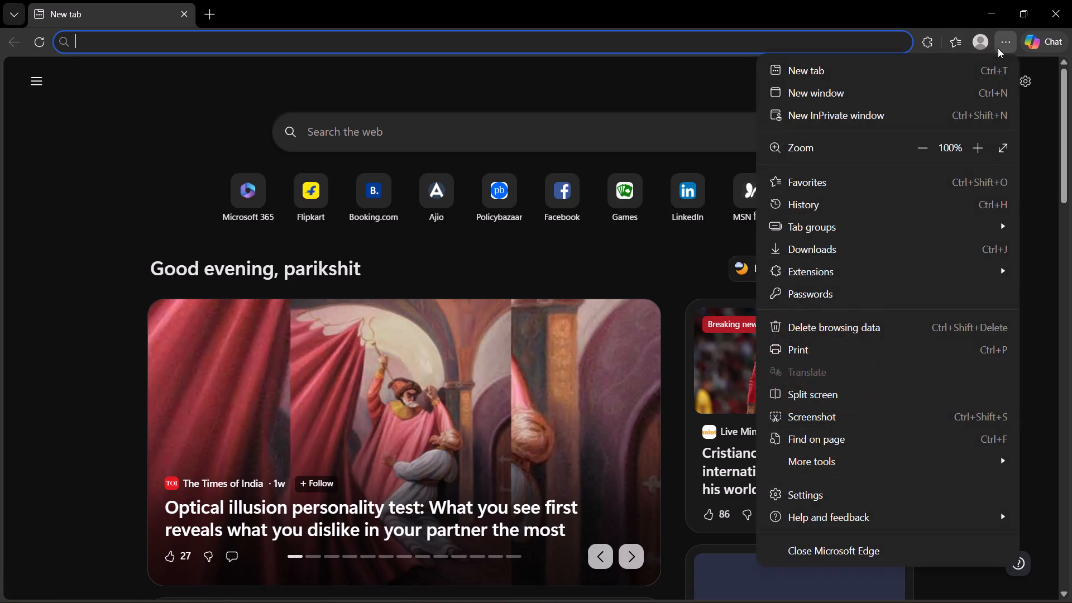
click(869, 254)
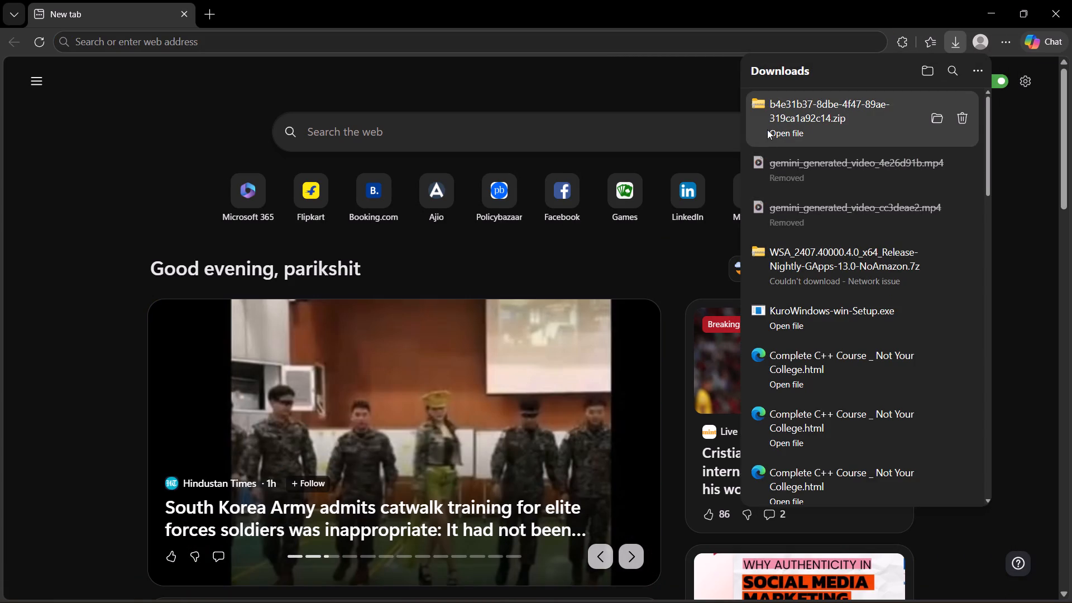
Open the newest downloaded zip archive from Edge's downloads and go into its VinylAI-starter-kit folder.
click(774, 132)
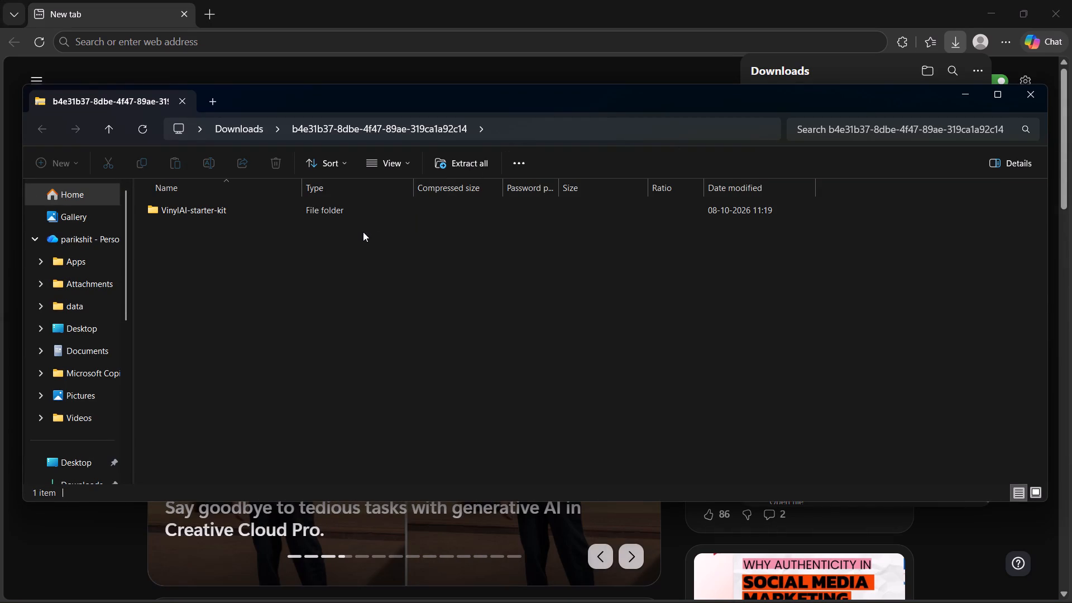
double_click(356, 211)
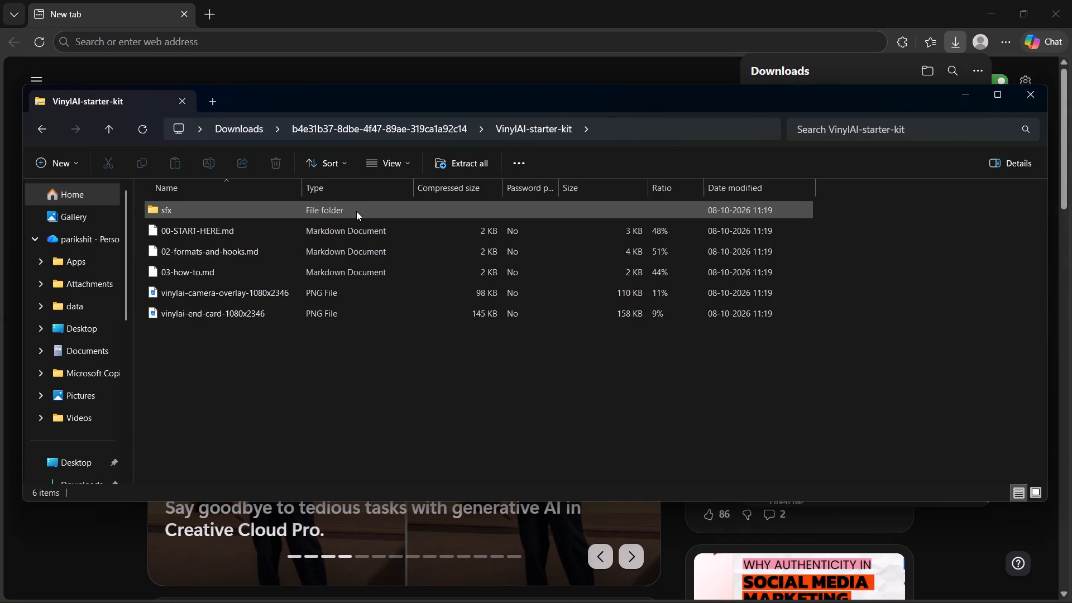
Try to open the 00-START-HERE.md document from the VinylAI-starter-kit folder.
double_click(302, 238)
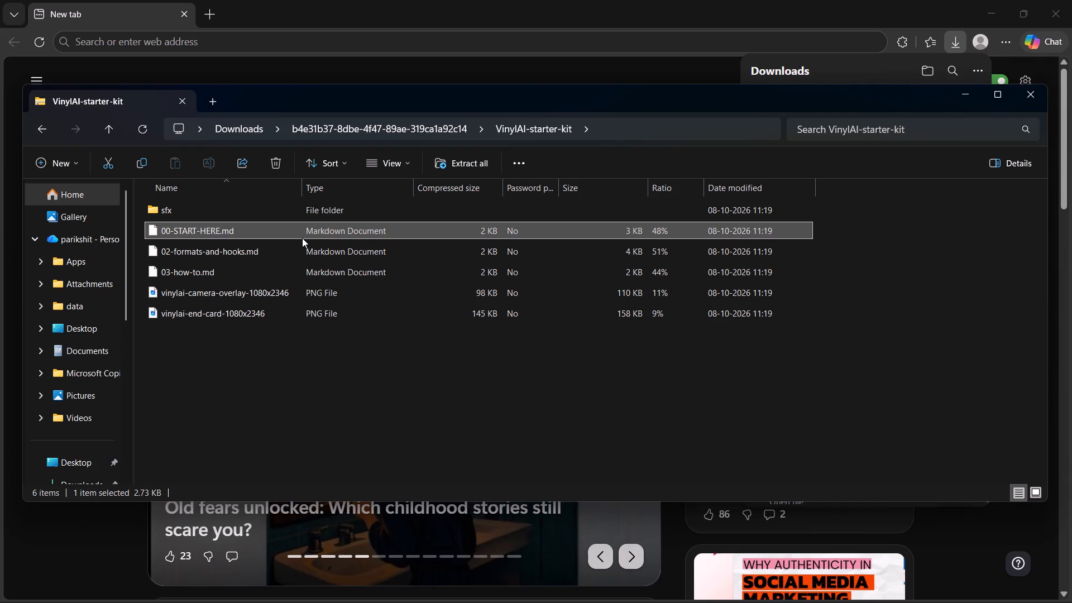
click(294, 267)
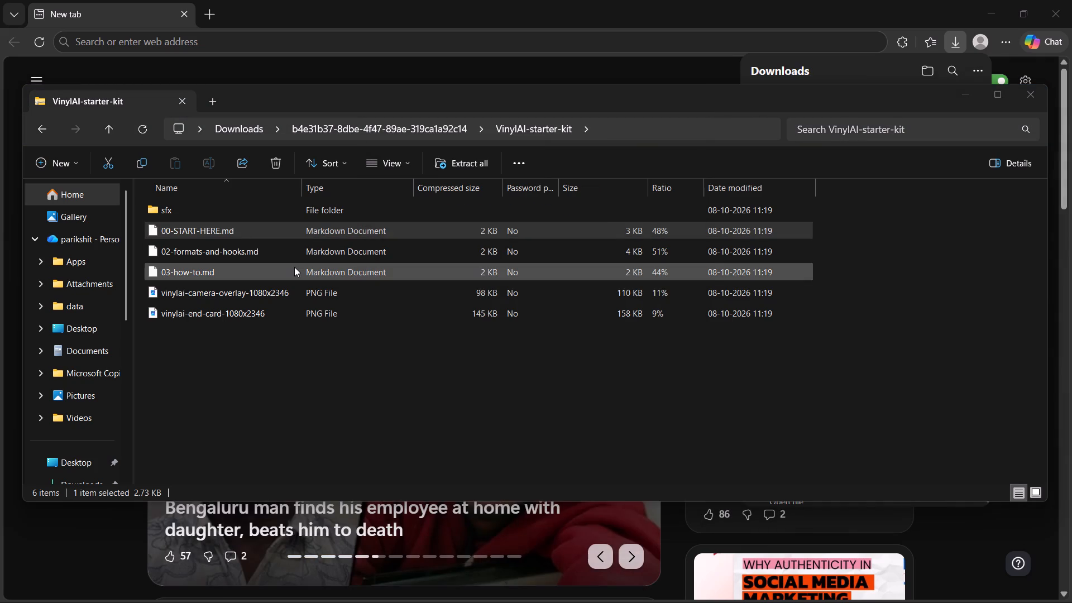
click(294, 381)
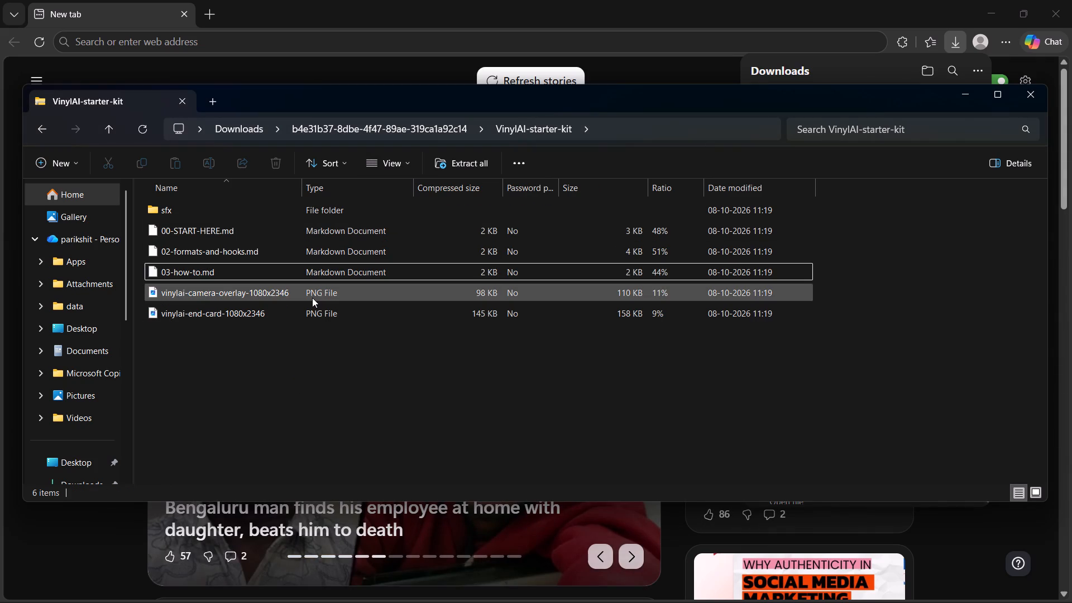
View the vinylai-camera-overlay-1080x2346 image, examine its camera screen layout, and close it.
double_click(312, 298)
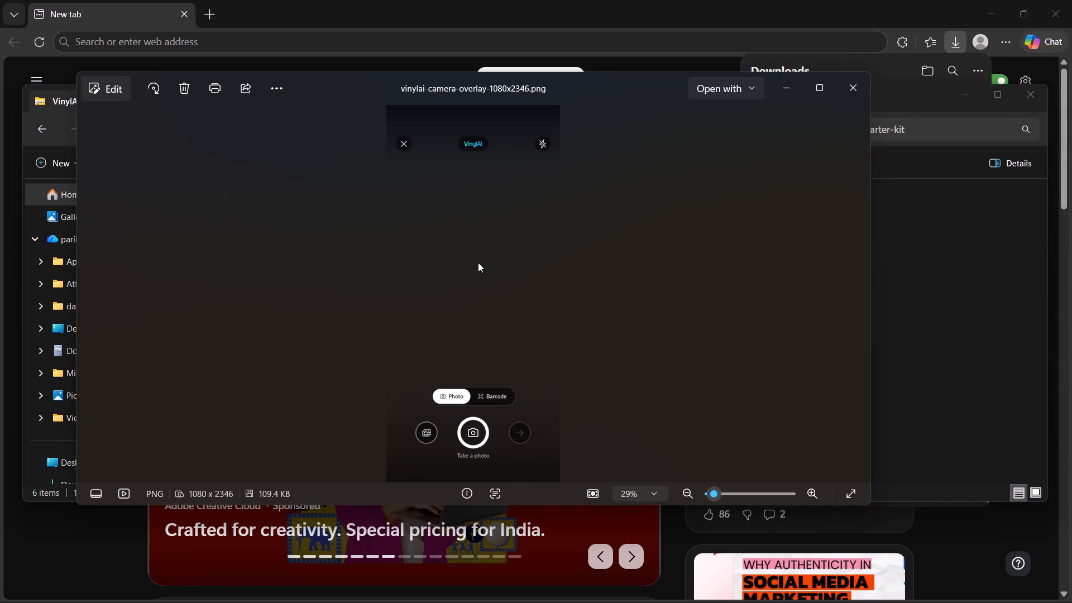
ctrl+scroll(478, 262, up, 2)
ctrl+scroll(478, 262, down, 1)
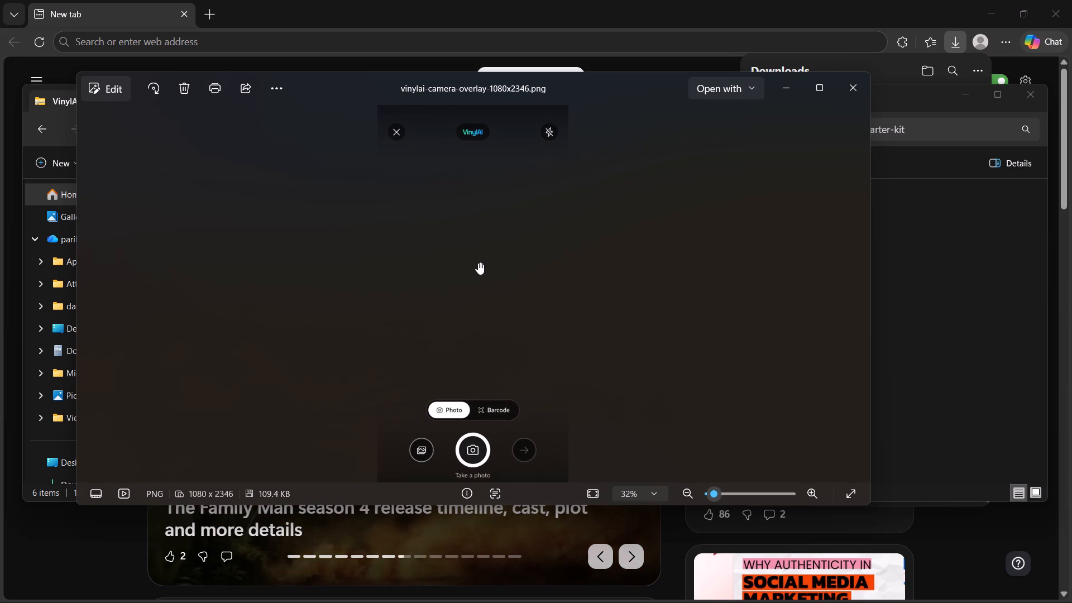
click(478, 451)
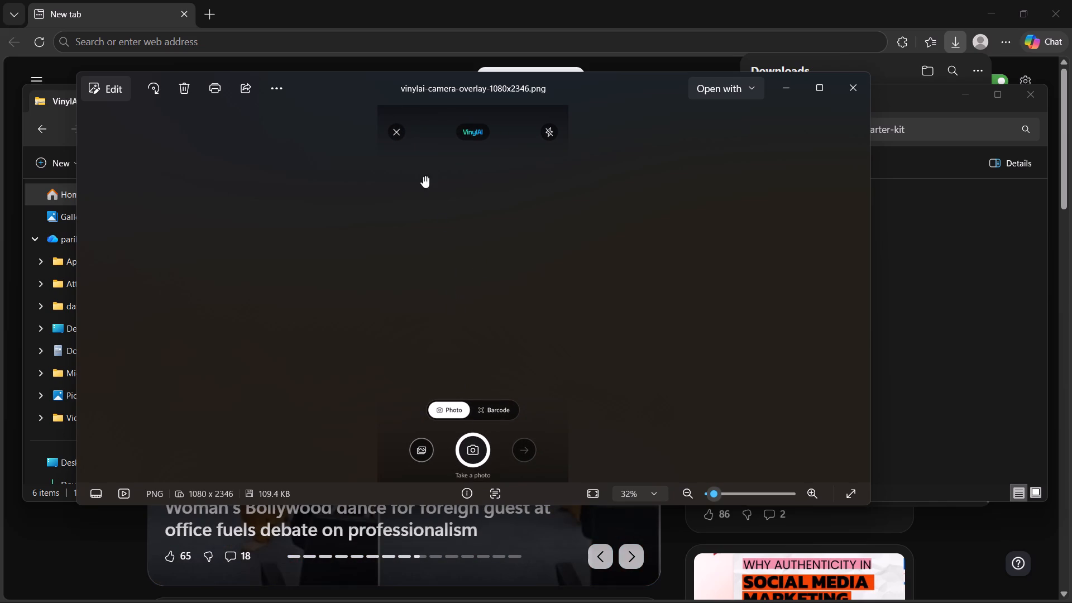
click(395, 134)
drag(861, 105, 850, 88)
click(850, 88)
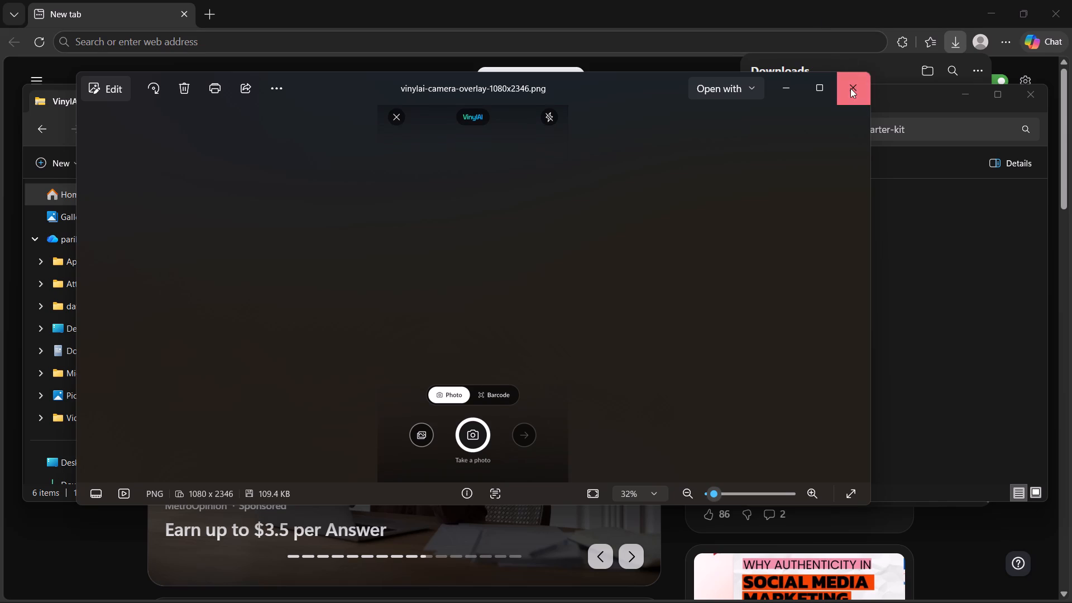
View the vinylai-end-card-1080x2346 image and close it.
double_click(441, 307)
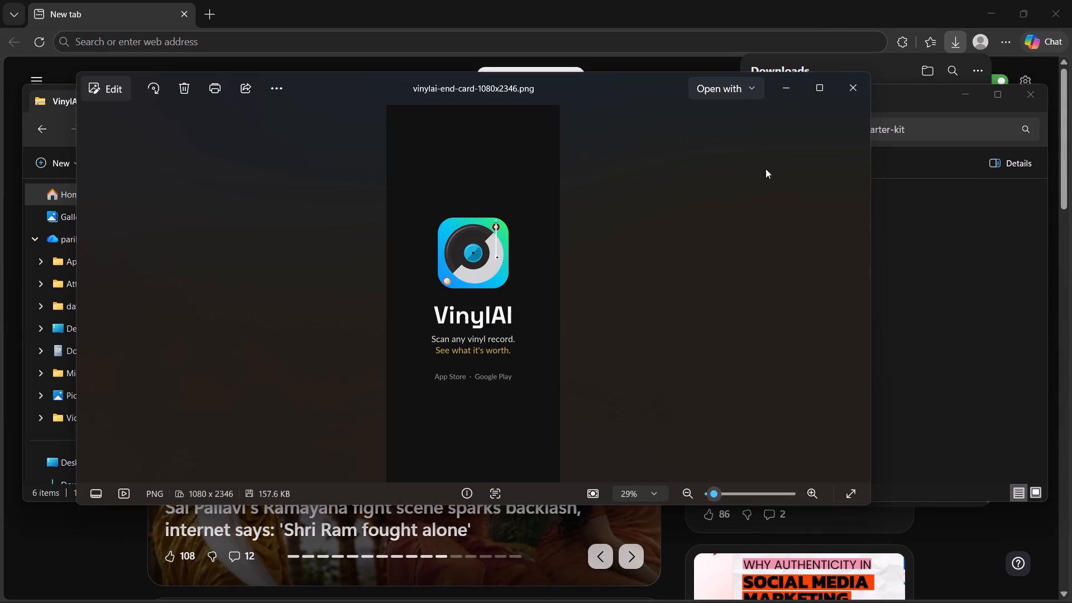
click(854, 94)
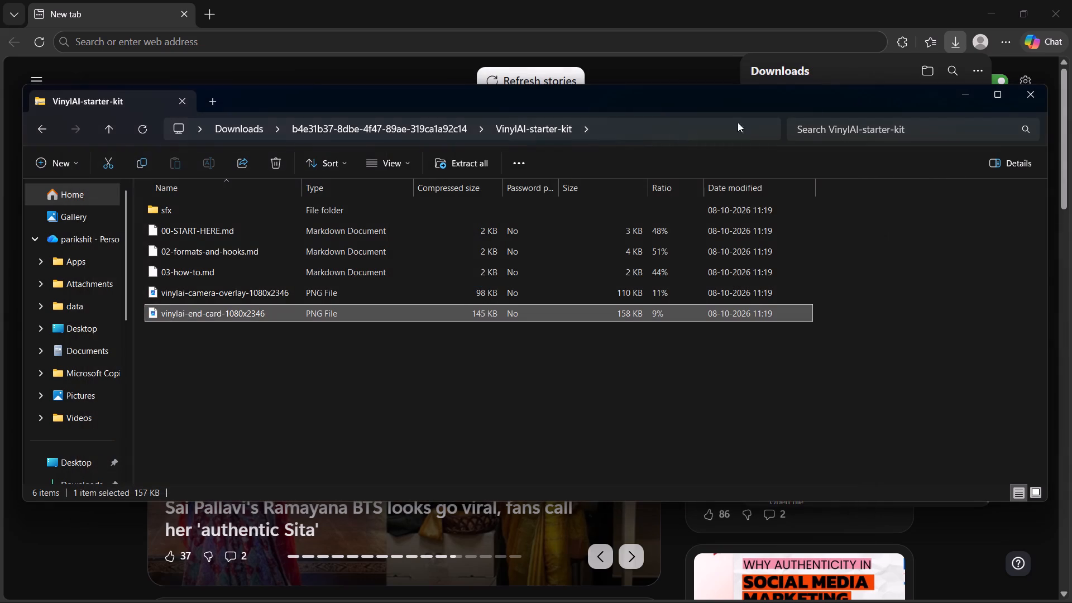
Close the VinylAI-starter-kit folder, put the browser away and return to the CapCut project.
drag(209, 237, 221, 231)
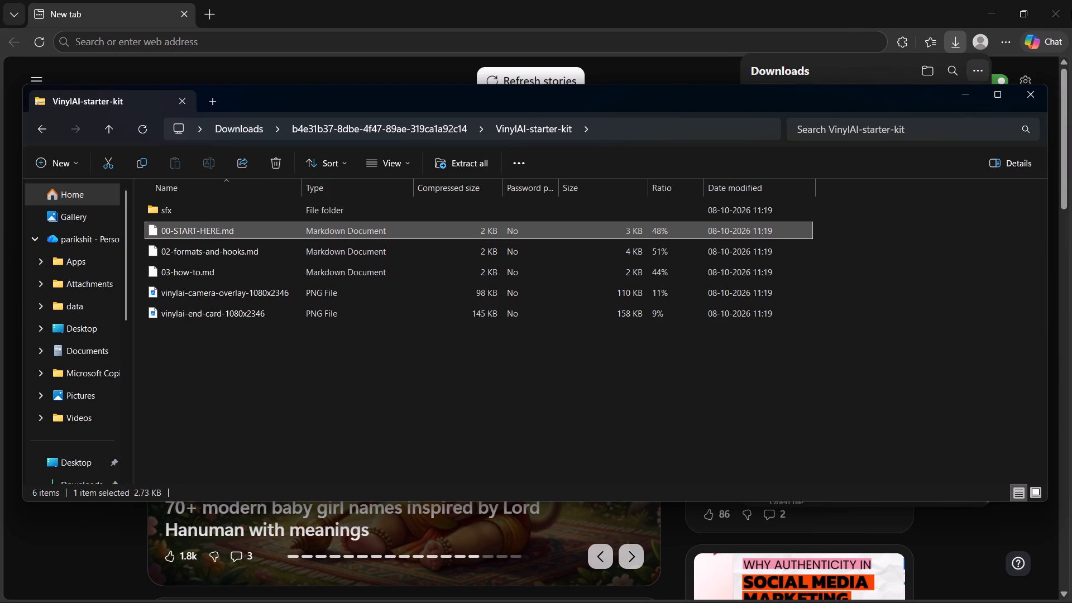
click(1028, 96)
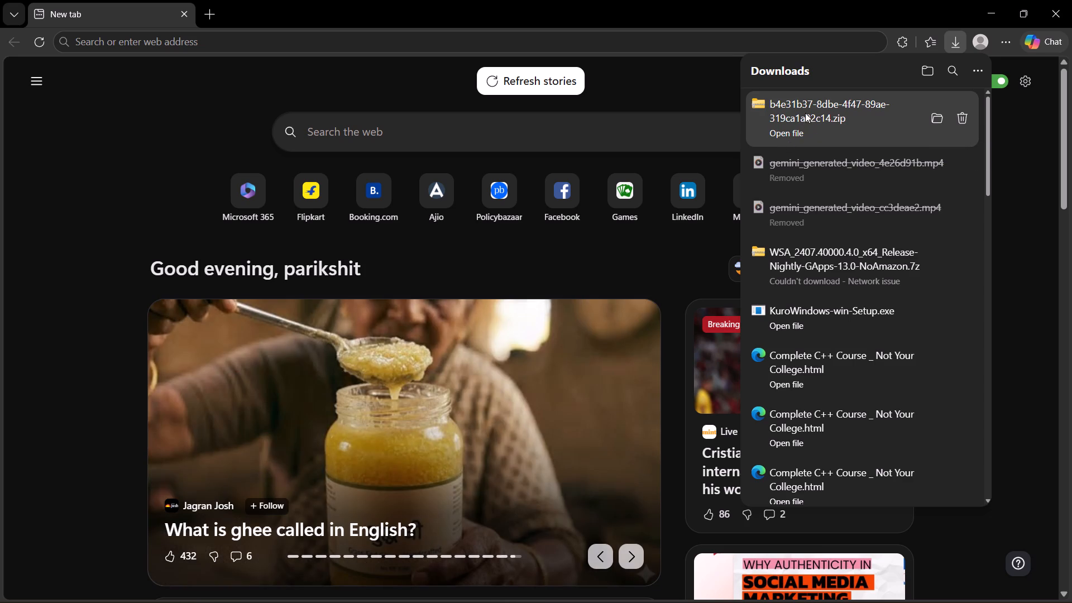
click(1002, 14)
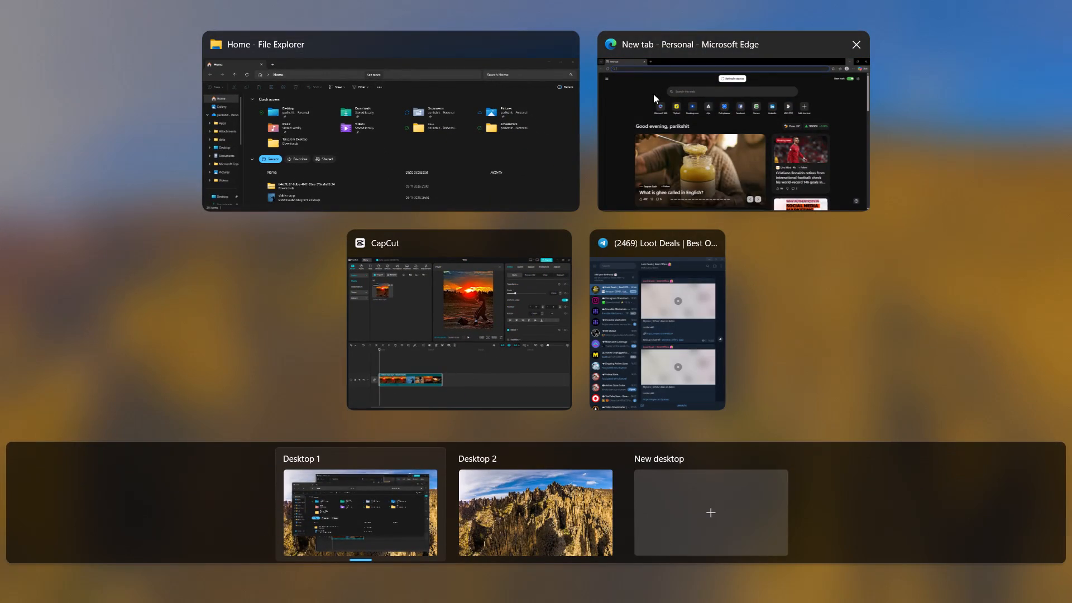
click(512, 300)
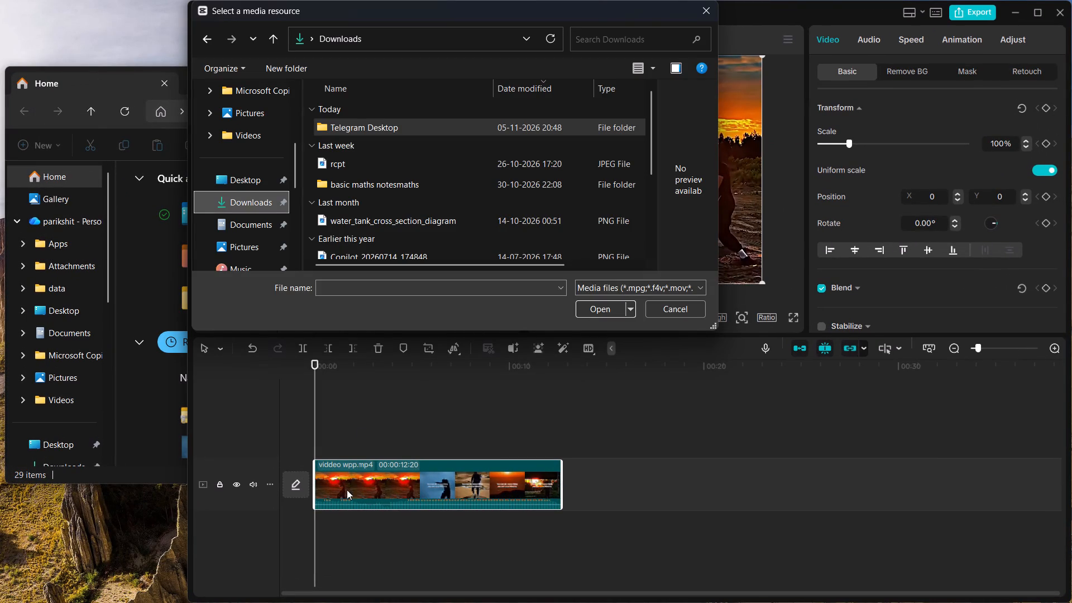
click(382, 465)
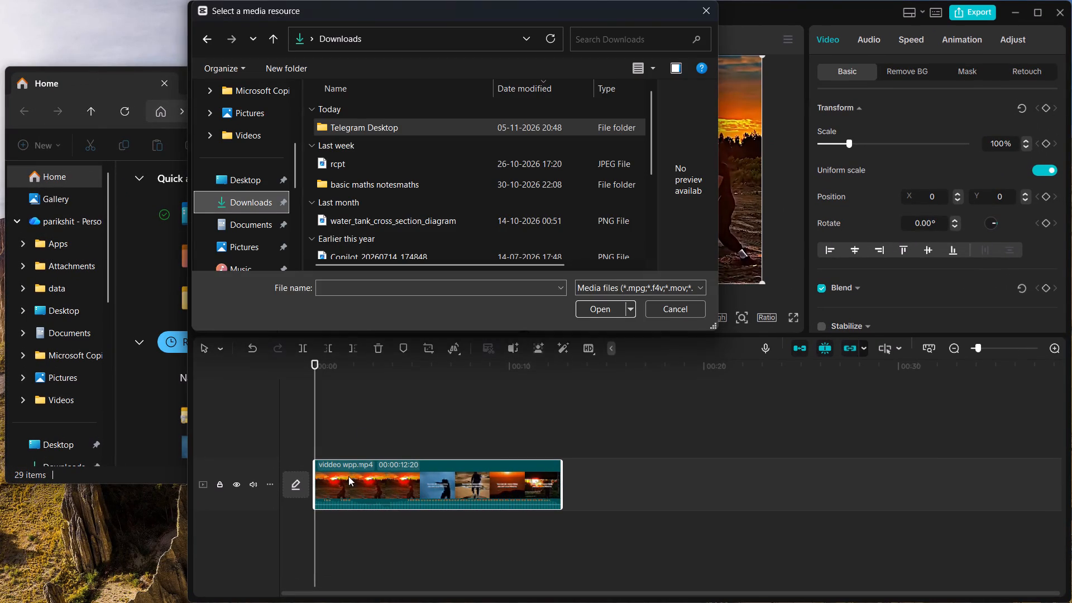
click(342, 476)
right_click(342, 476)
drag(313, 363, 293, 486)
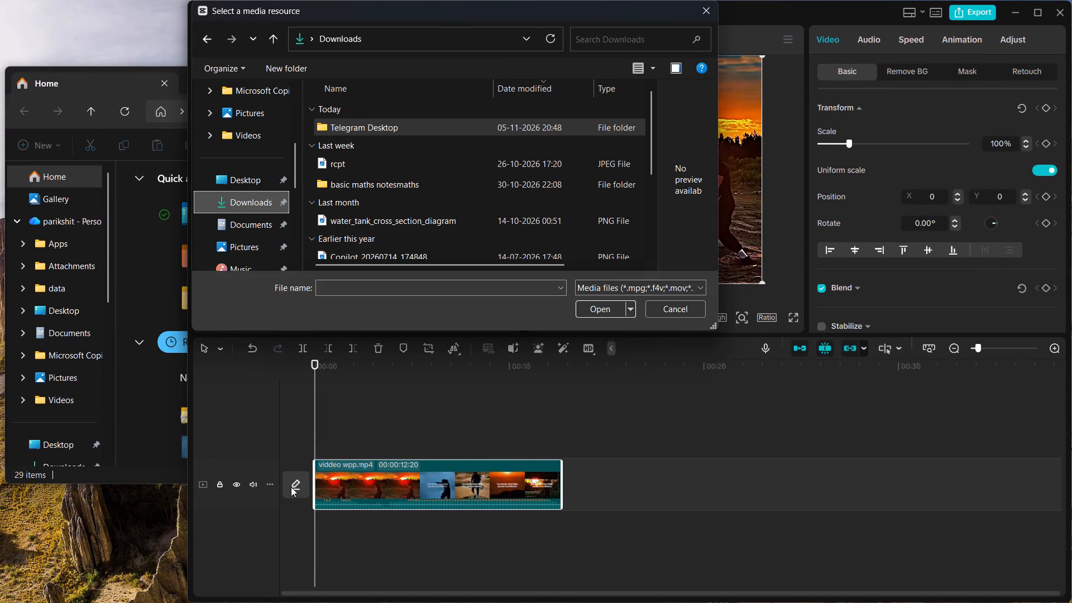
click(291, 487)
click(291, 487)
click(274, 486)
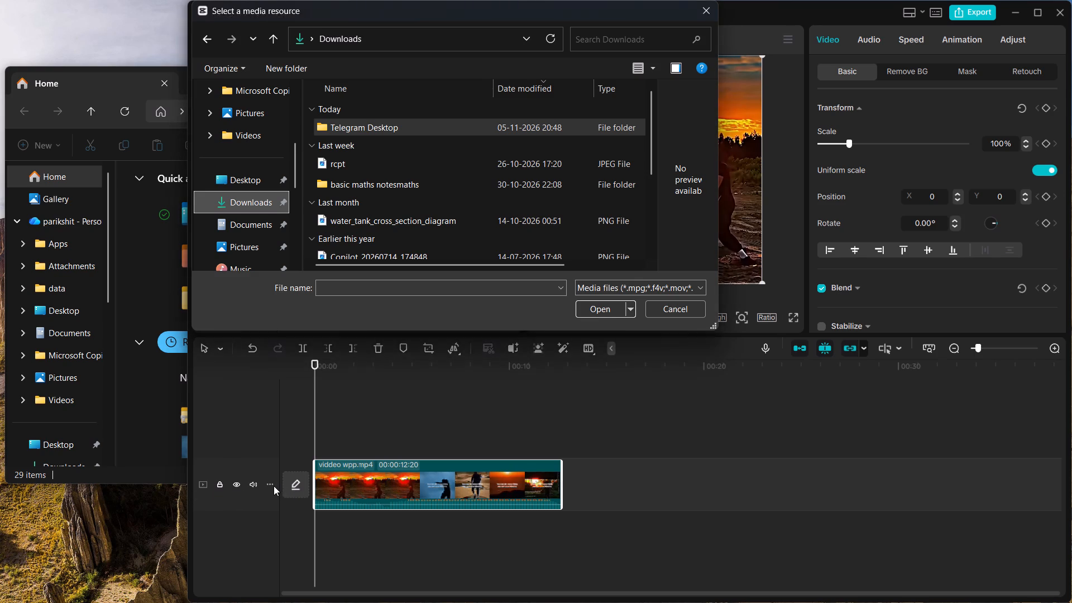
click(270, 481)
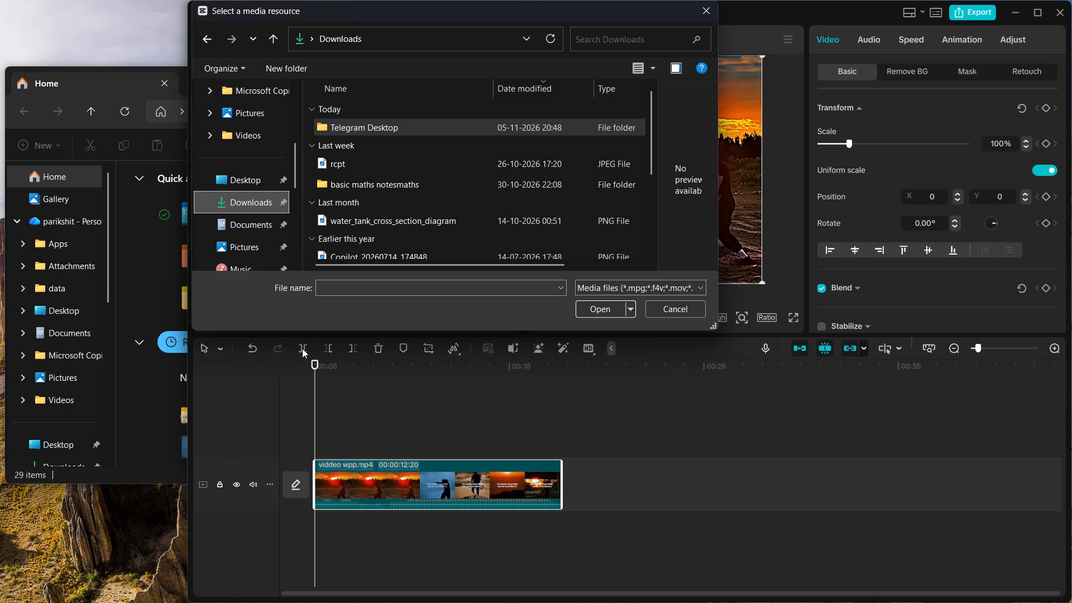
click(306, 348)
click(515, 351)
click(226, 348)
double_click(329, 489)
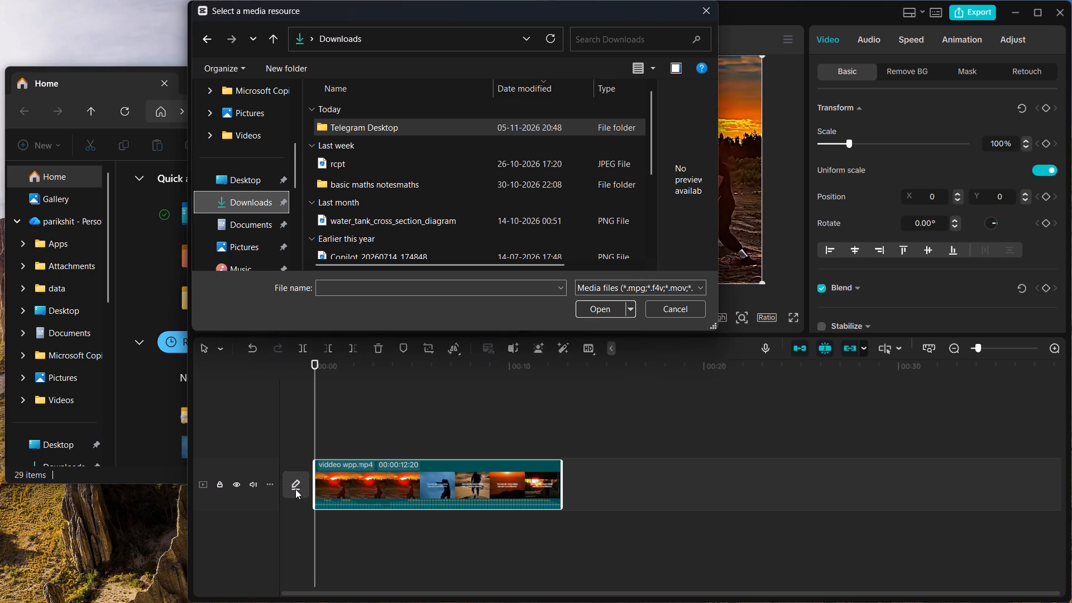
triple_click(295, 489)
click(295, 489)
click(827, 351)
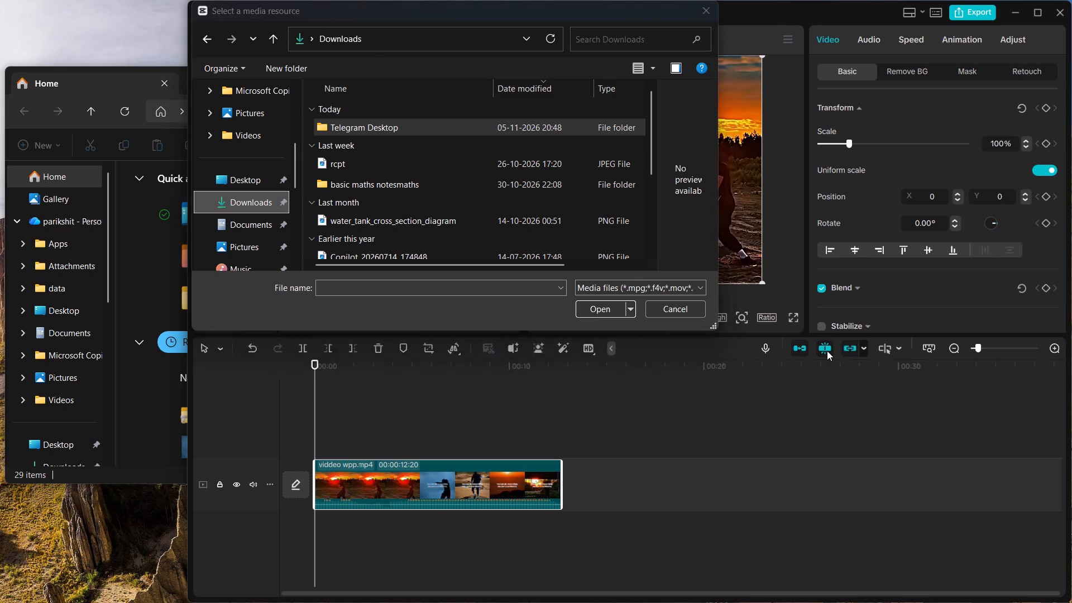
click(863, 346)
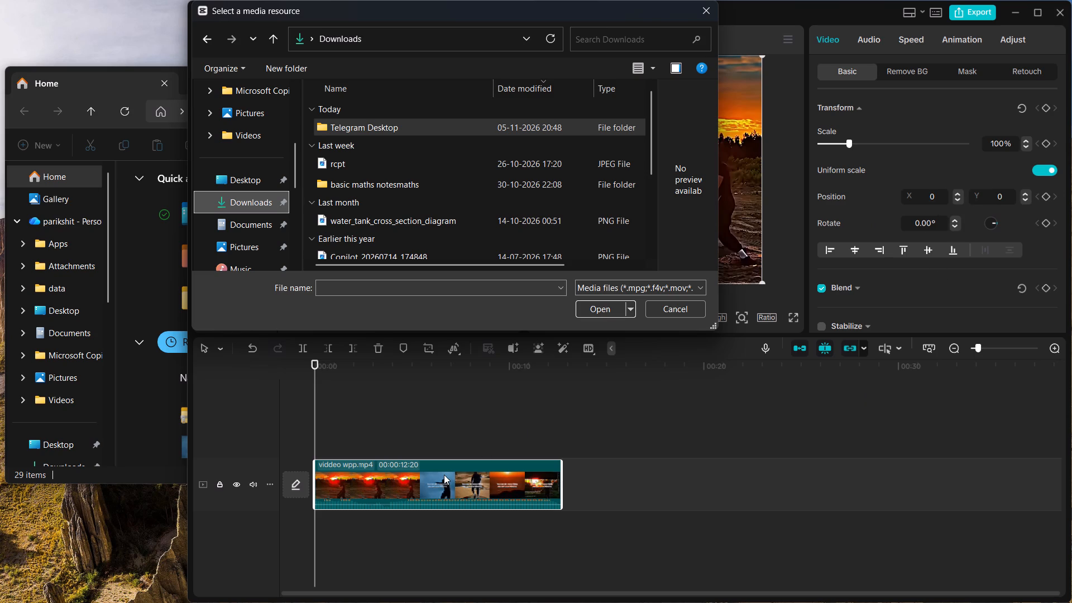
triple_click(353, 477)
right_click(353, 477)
Look through the Downloads folder in the media selection dialog for a replacement file for the timeline clip.
double_click(258, 198)
scroll(421, 197, down, 1)
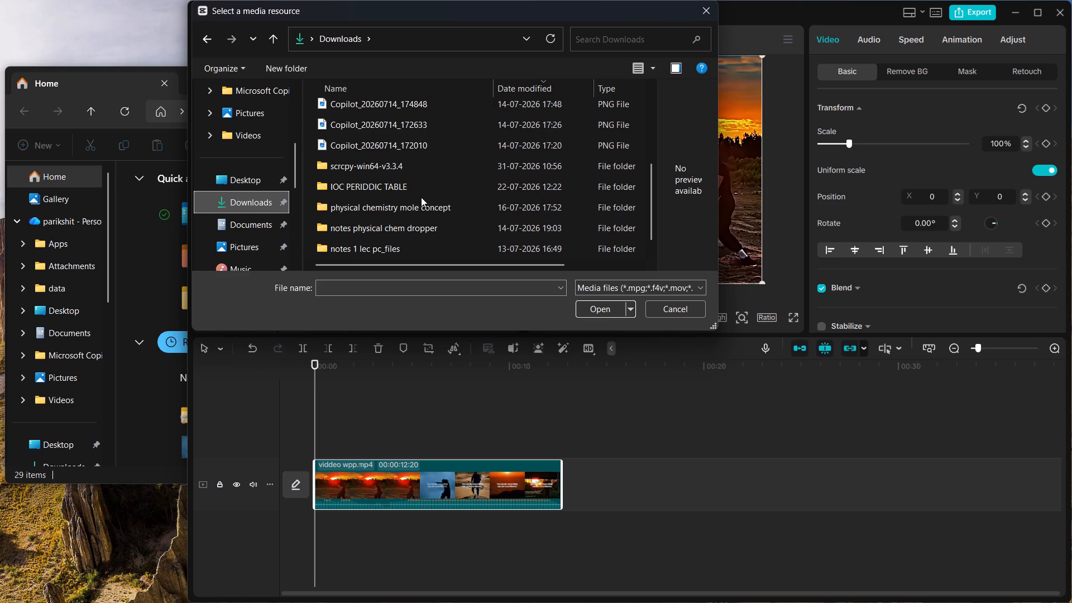
scroll(421, 197, down, 2)
scroll(421, 197, up, 6)
scroll(421, 197, down, 4)
scroll(421, 197, up, 3)
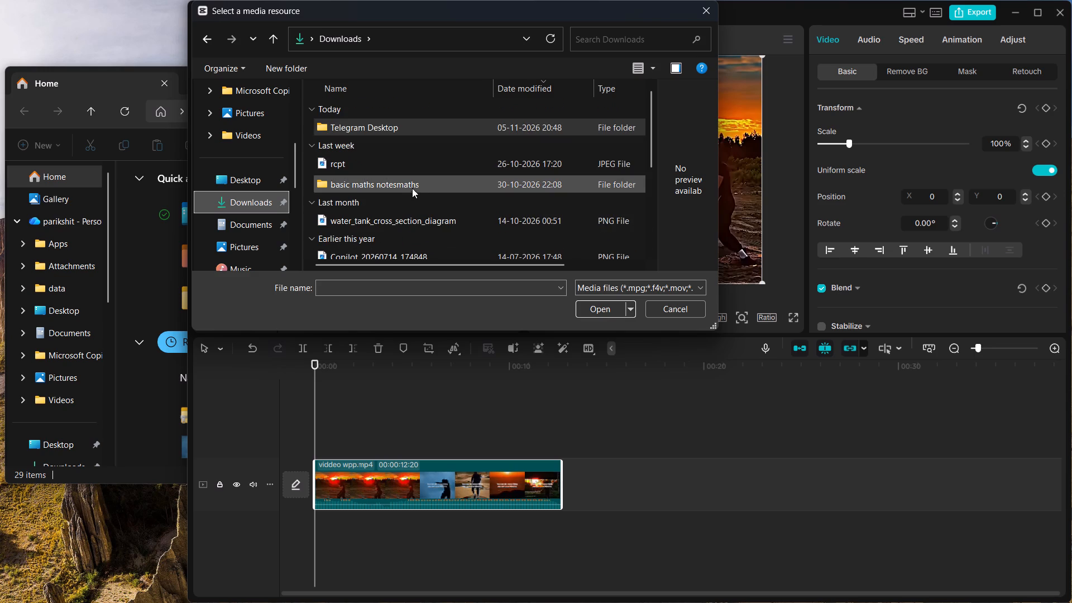
scroll(399, 193, down, 1)
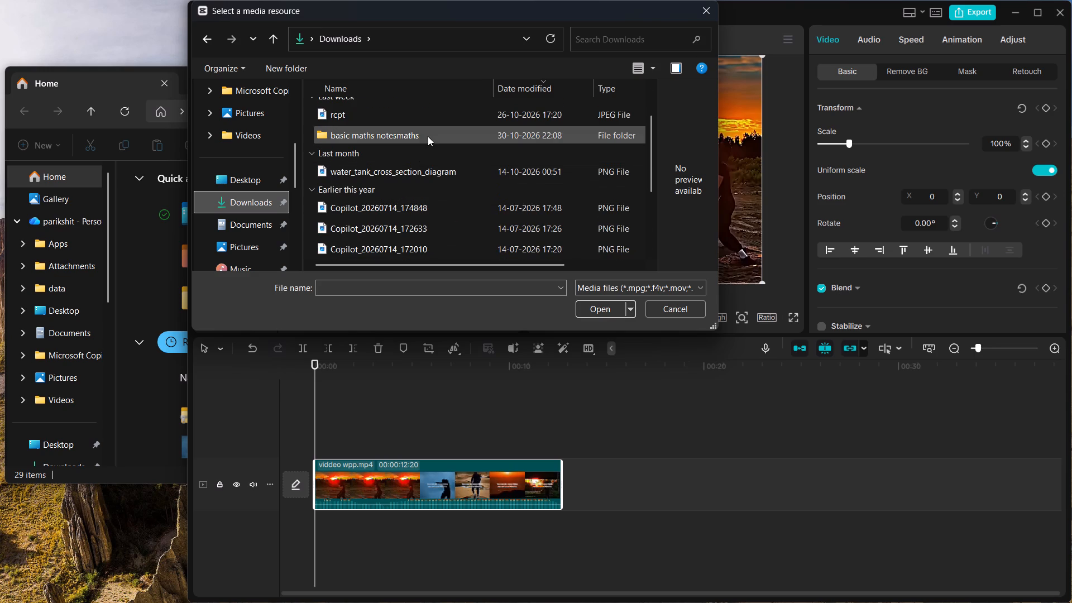
scroll(428, 136, up, 4)
Check the media files in the Telegram Desktop folder and return to the Downloads folder.
double_click(415, 126)
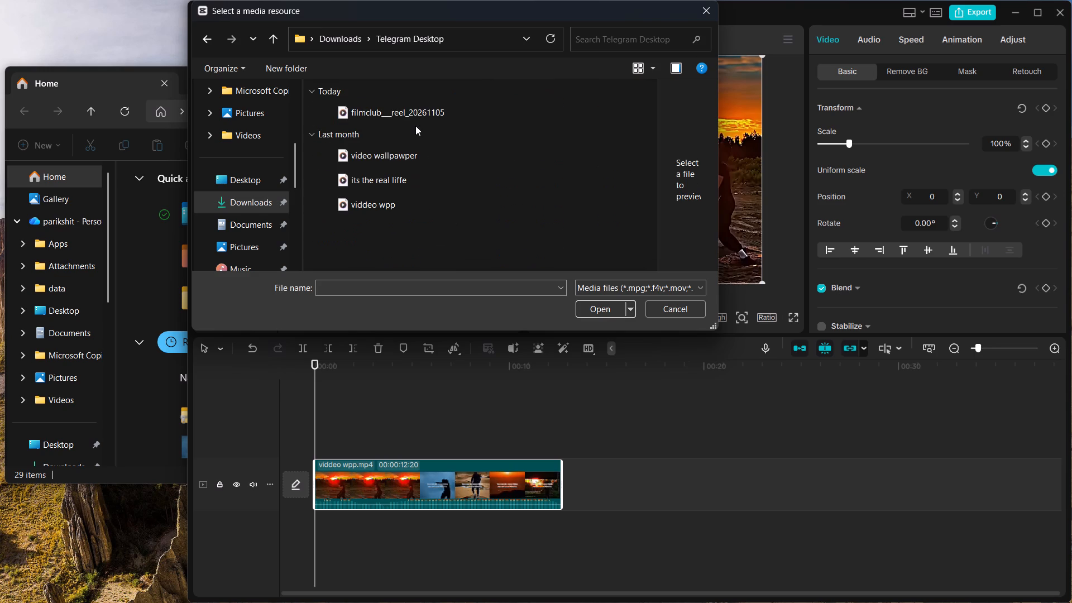
click(351, 44)
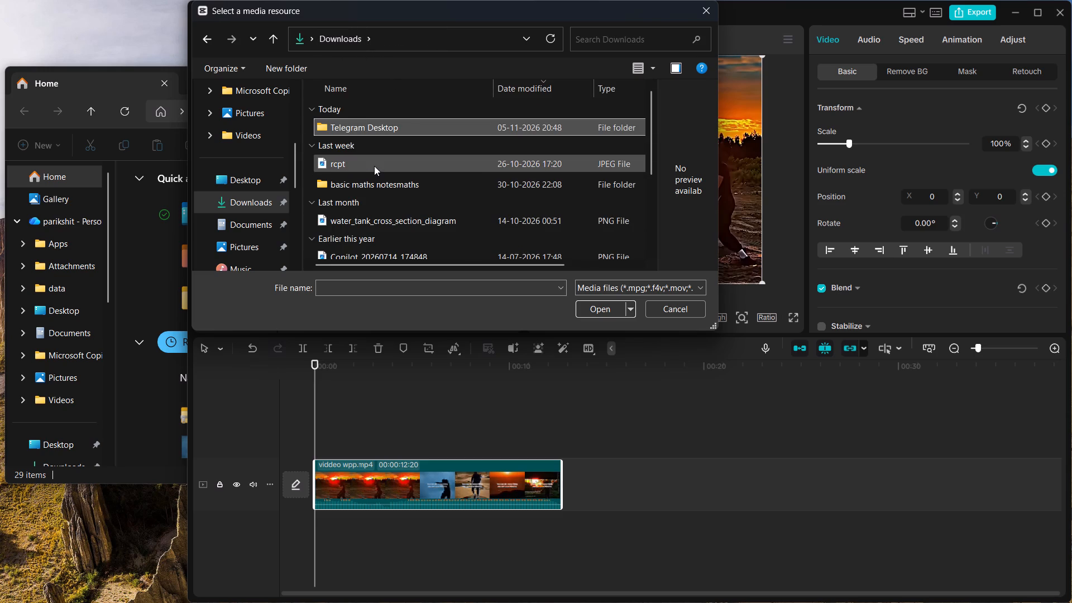
Look through the Downloads folder again and list its subfolders to find the replacement media.
scroll(377, 146, down, 2)
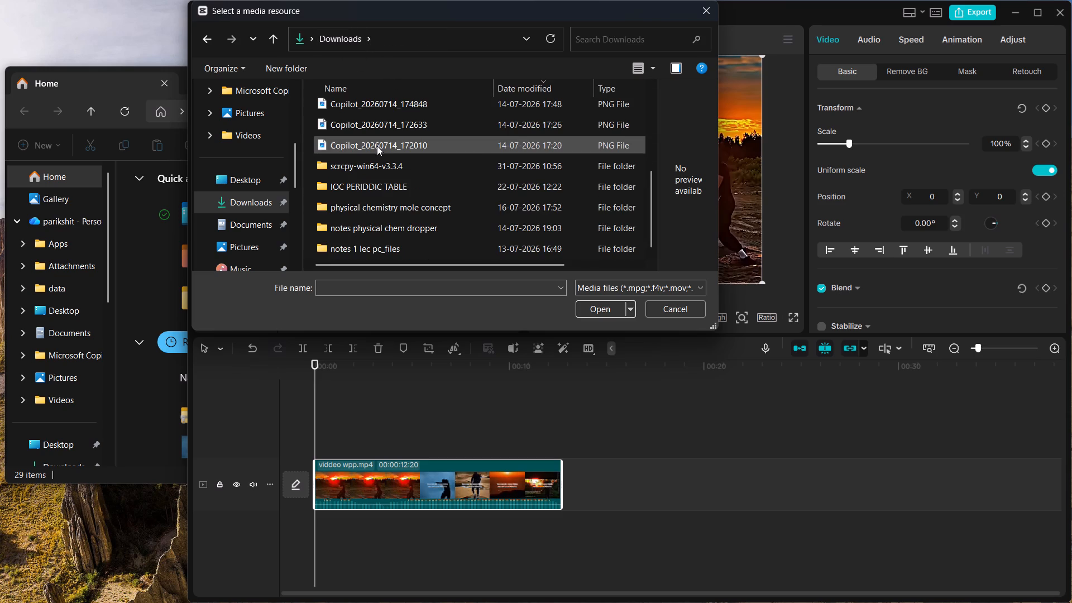
scroll(377, 146, down, 1)
scroll(381, 180, up, 3)
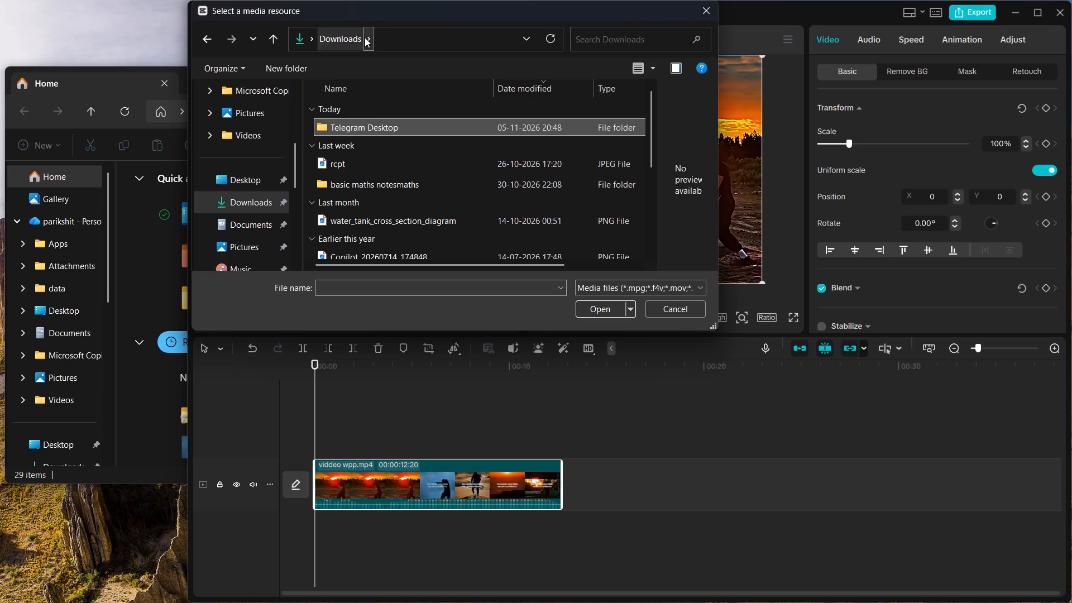
click(365, 38)
scroll(390, 131, down, 1)
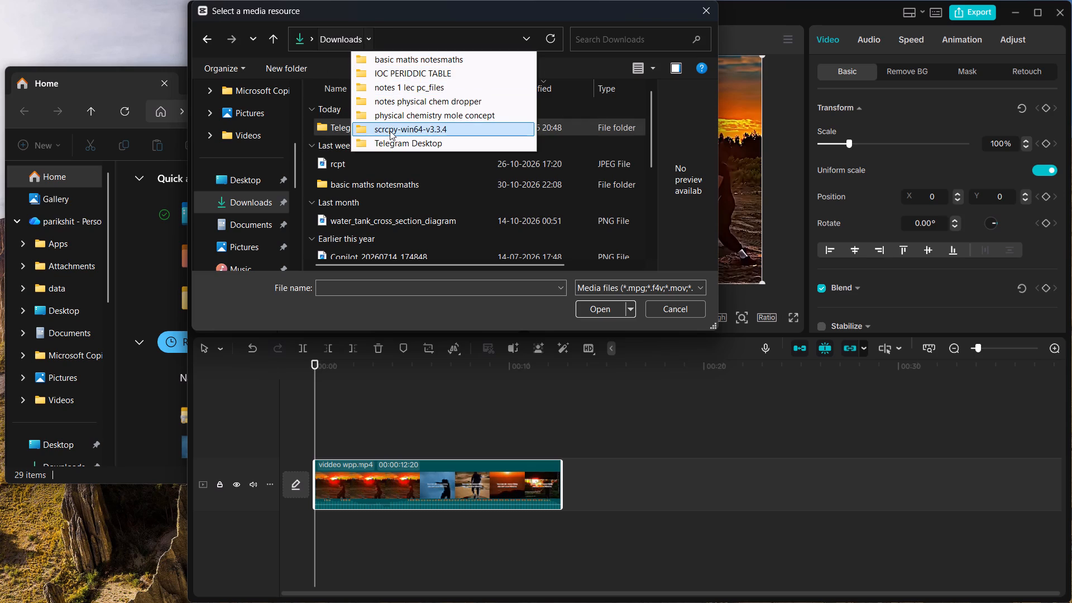
Look through the Home and Downloads folders in the media import dialog for the VinylAI starter kit files.
click(364, 46)
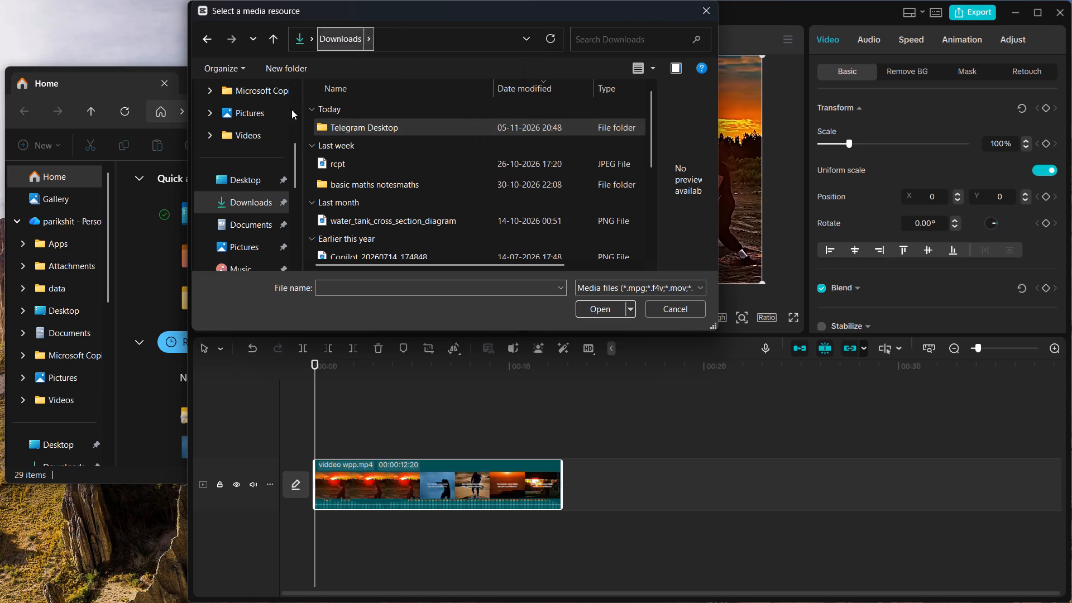
scroll(265, 143, up, 3)
click(257, 92)
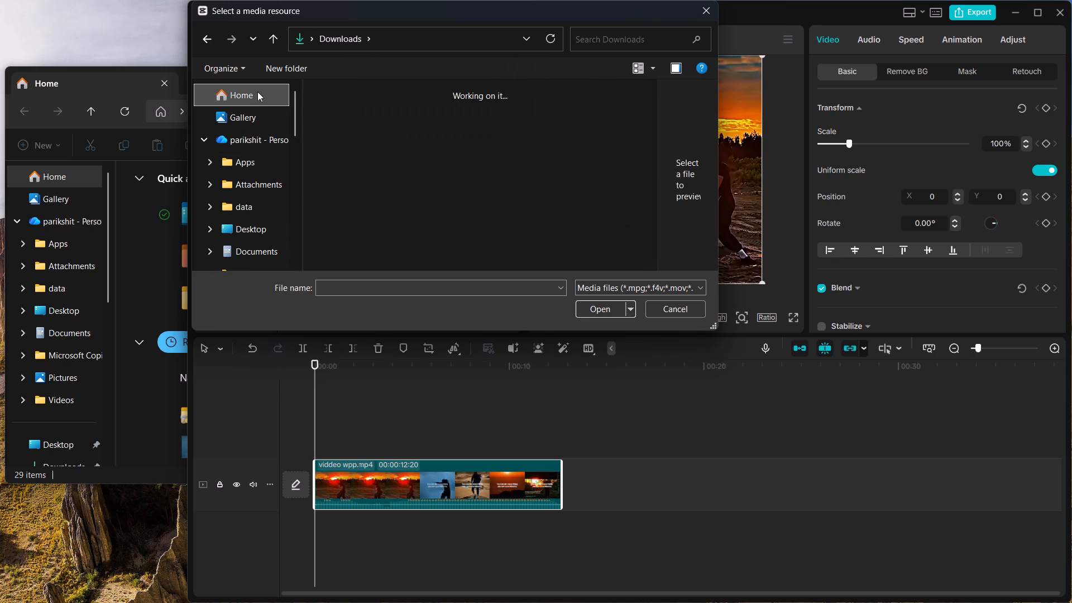
scroll(348, 204, down, 1)
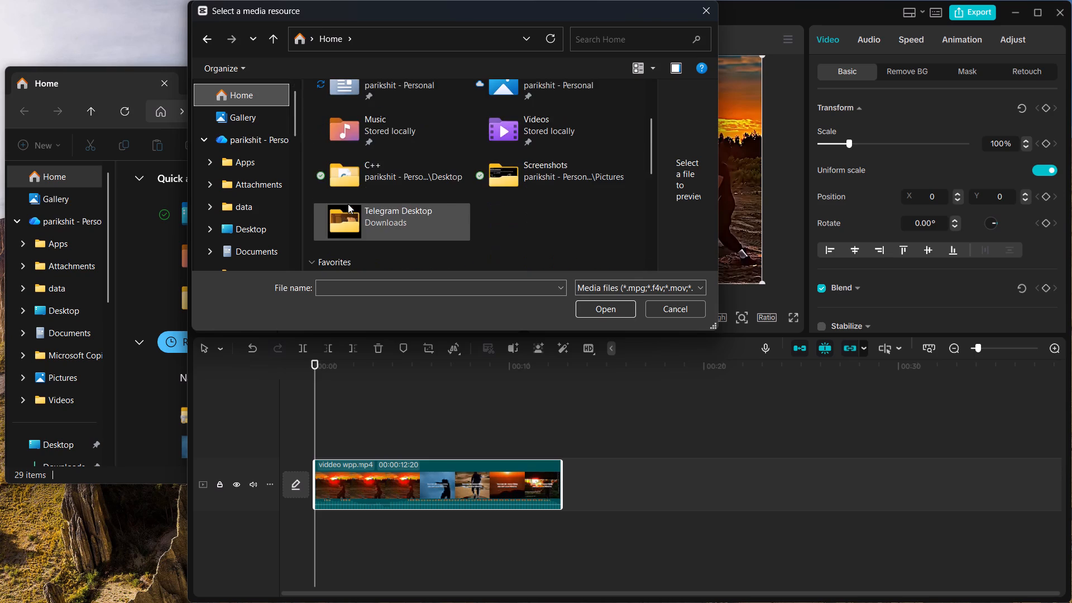
scroll(348, 204, down, 2)
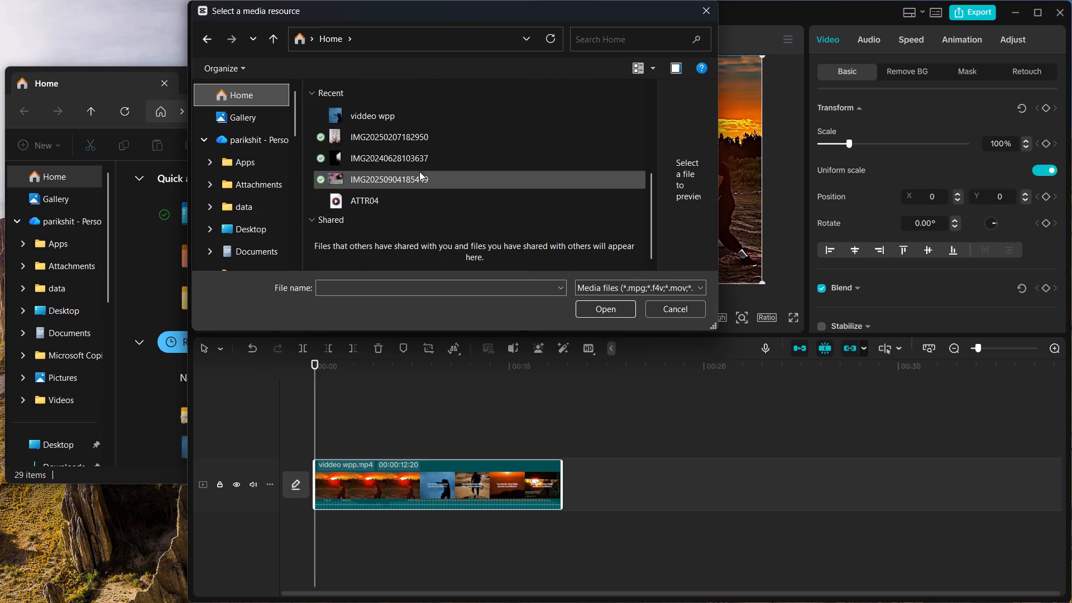
scroll(421, 174, up, 3)
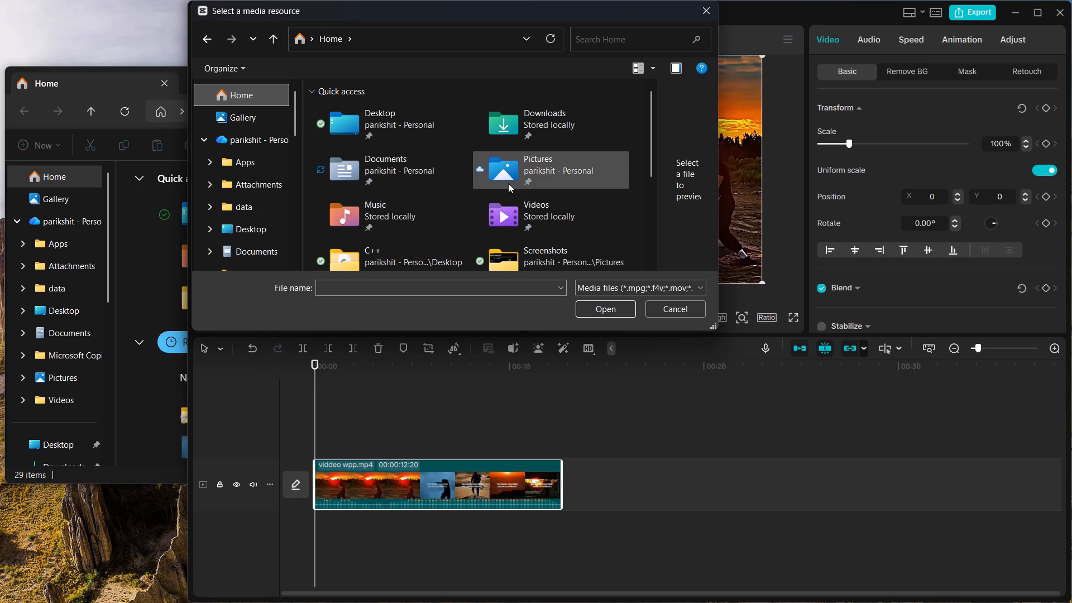
scroll(508, 183, down, 1)
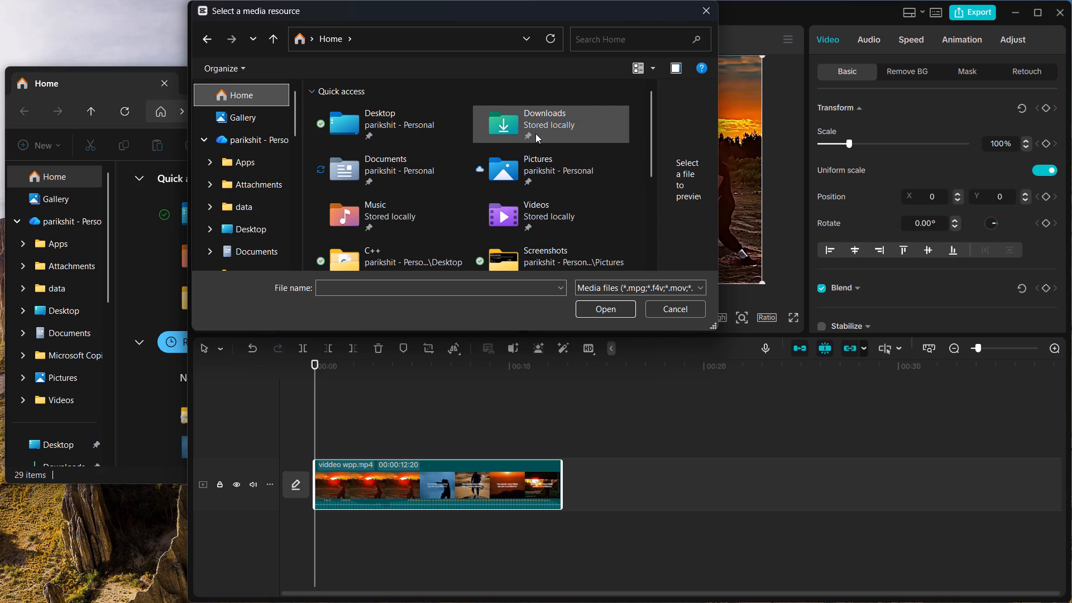
click(535, 133)
double_click(535, 133)
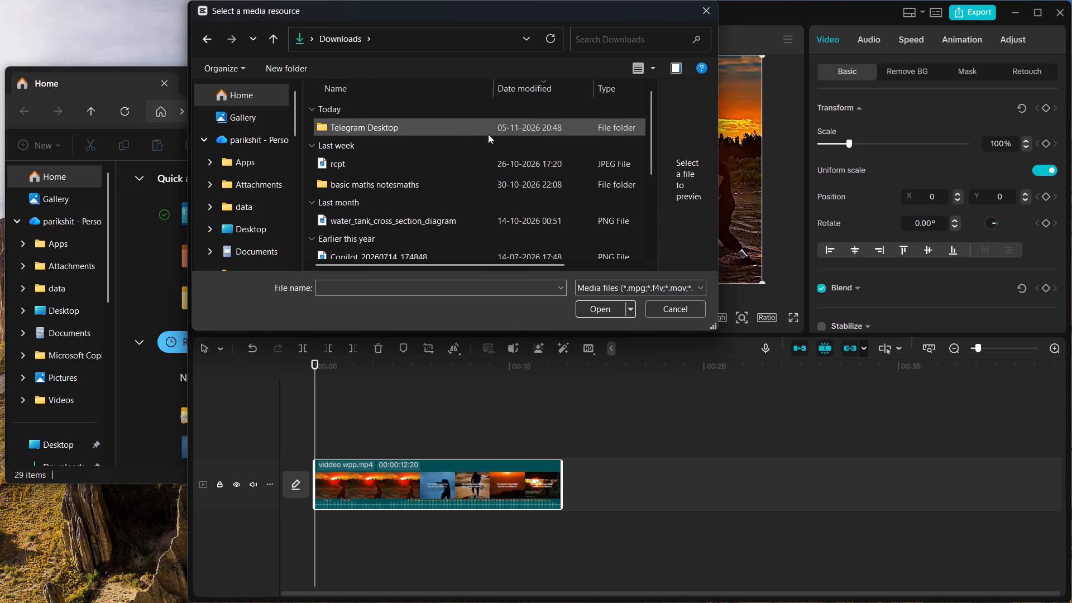
scroll(434, 202, down, 1)
scroll(434, 202, up, 4)
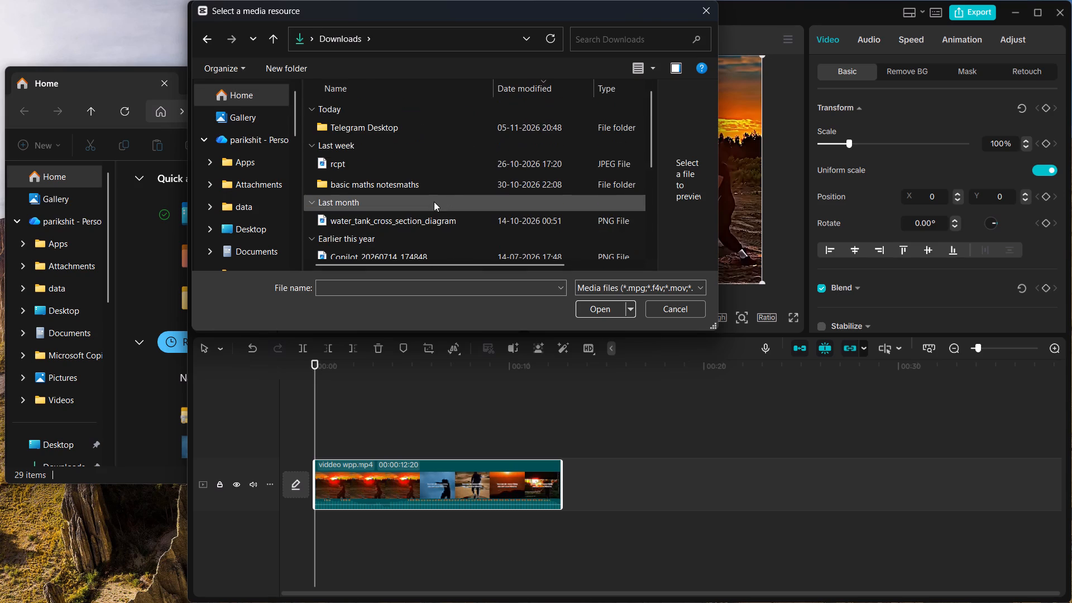
click(336, 27)
click(341, 39)
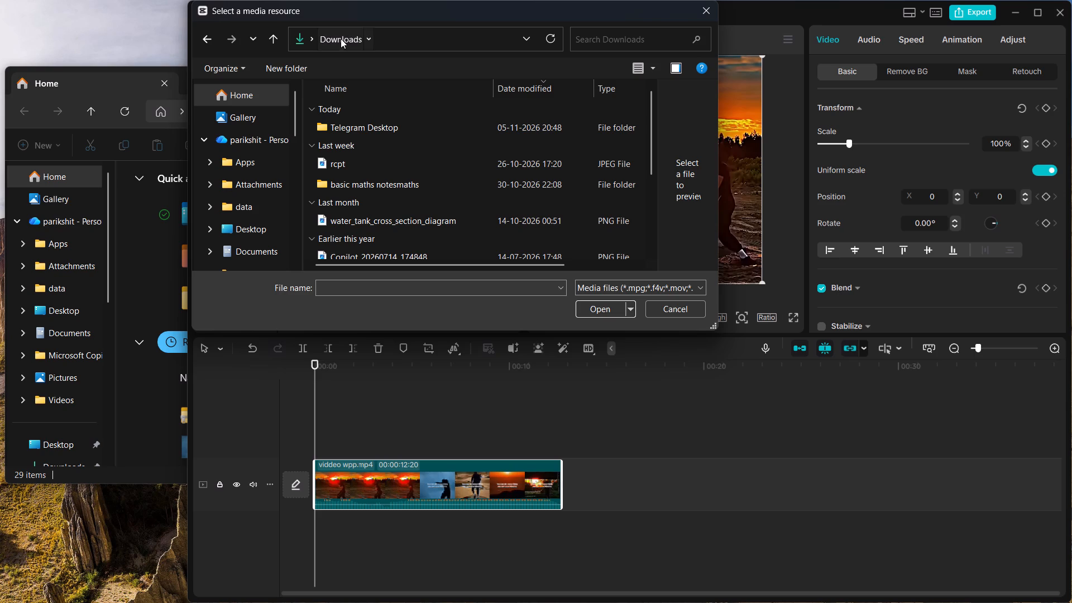
click(290, 37)
click(301, 40)
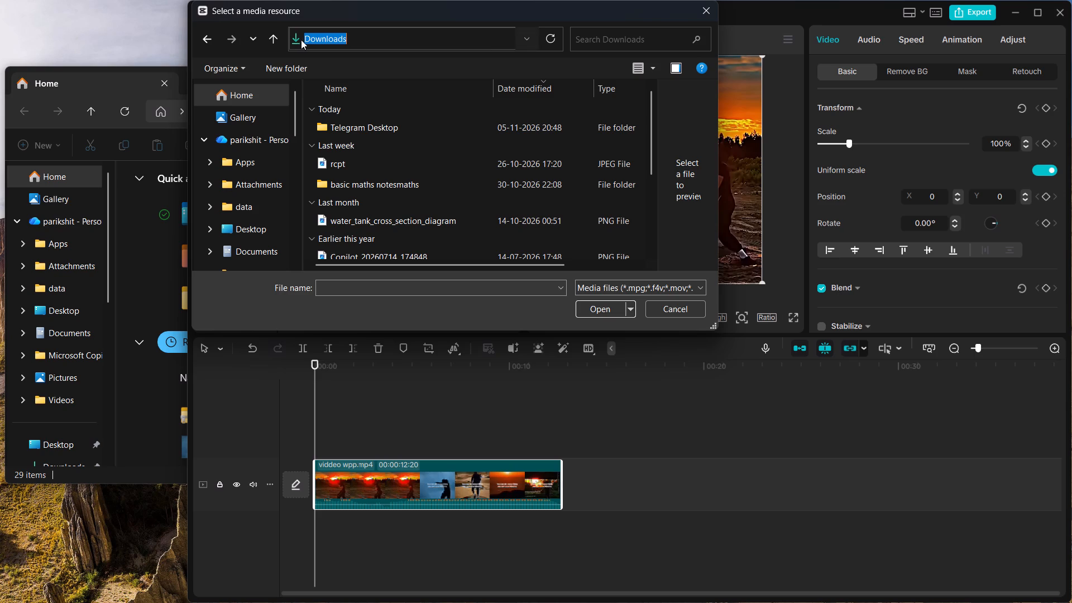
Return to Home in the media import dialog and check the Pictures folder for the starter kit files.
click(269, 99)
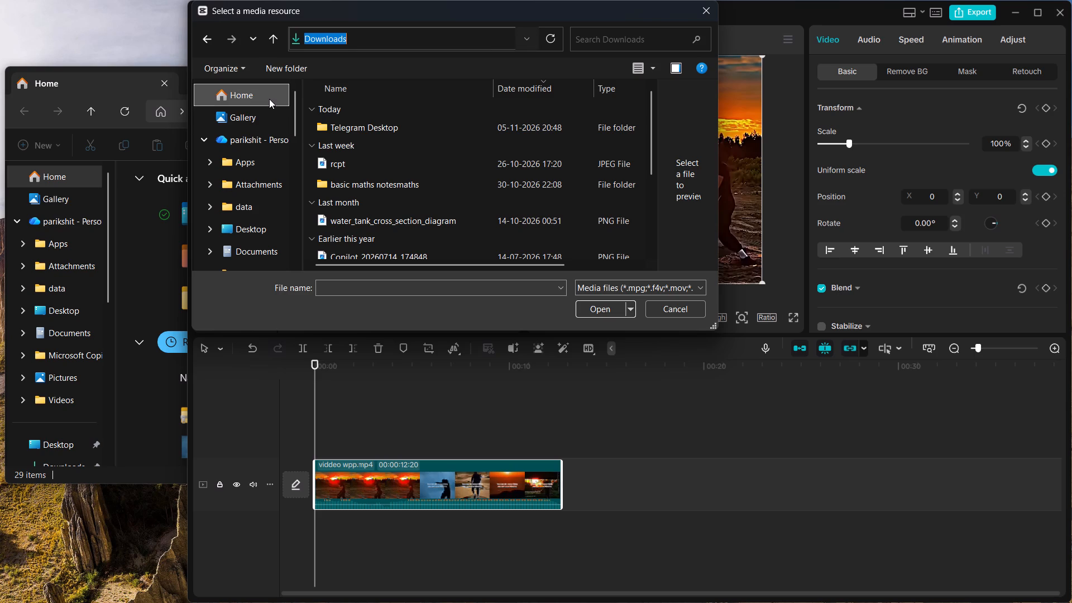
scroll(378, 201, down, 2)
scroll(378, 201, up, 2)
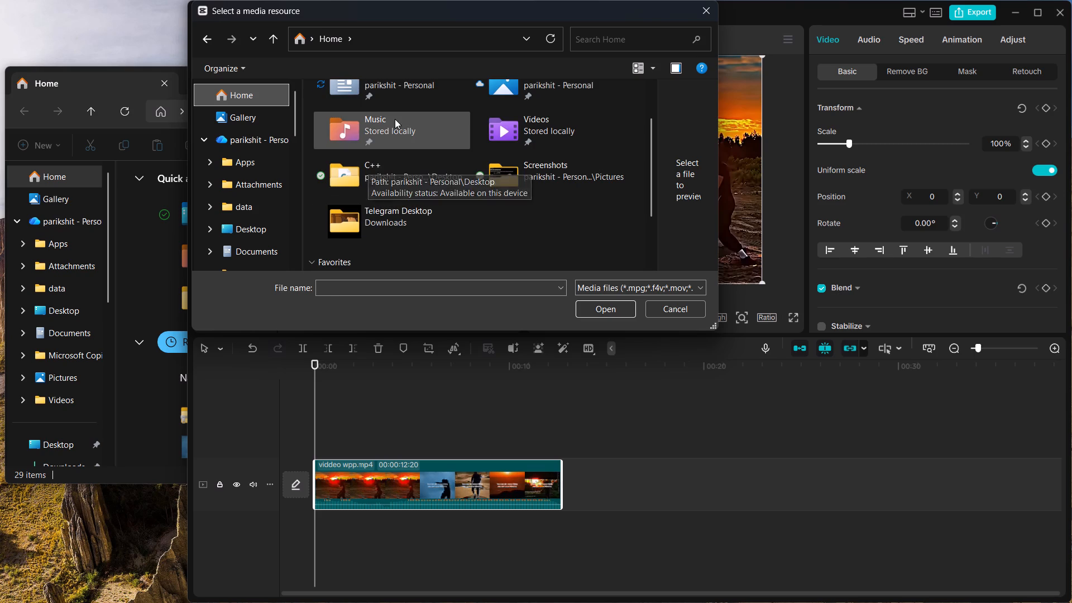
scroll(400, 121, up, 1)
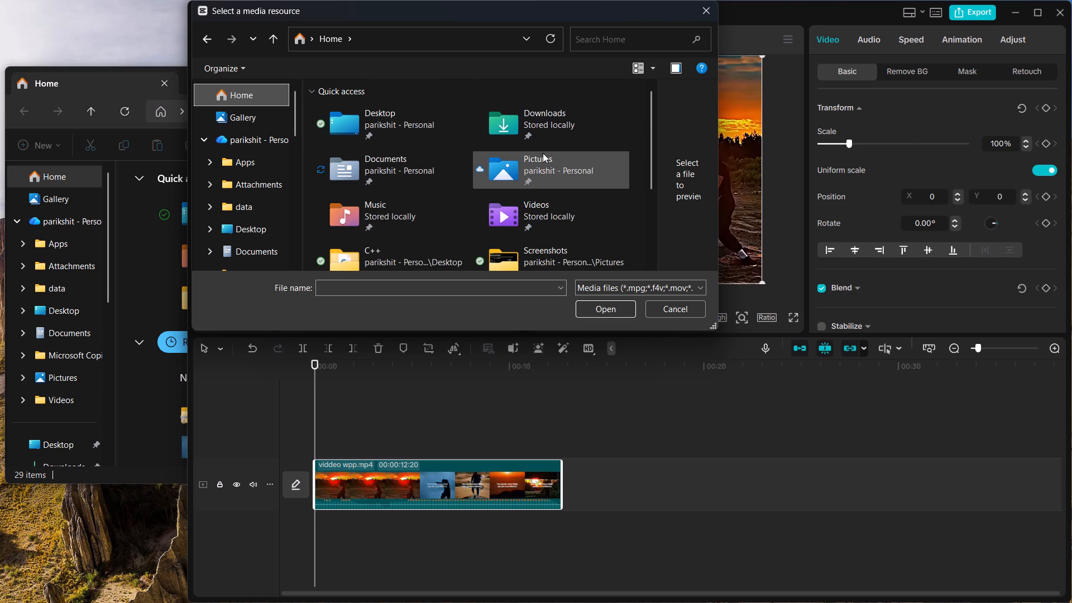
double_click(522, 179)
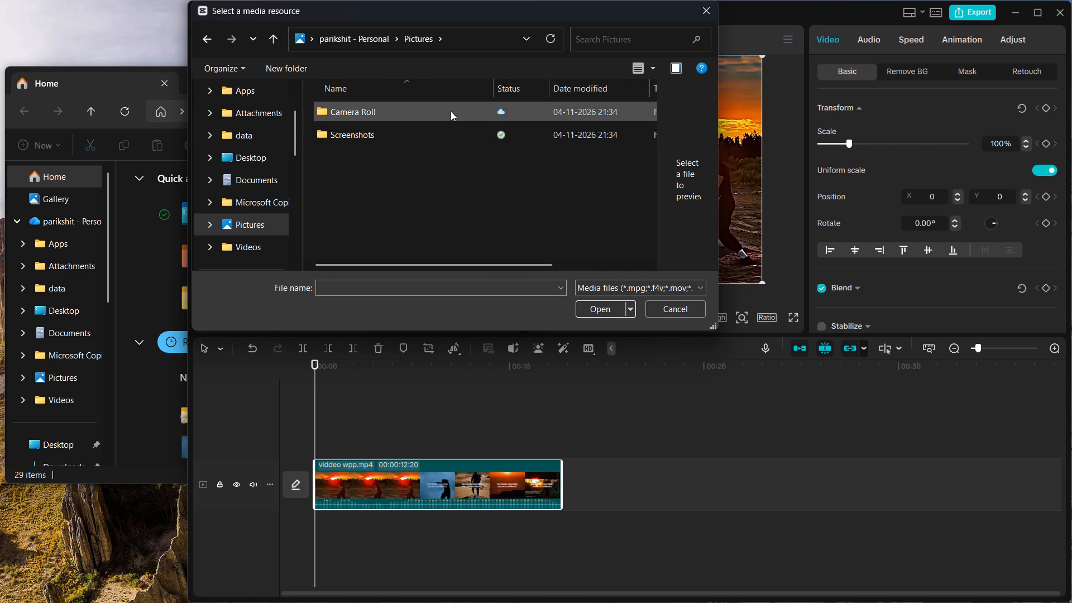
Check the personal cloud folder and the pinned Telegram Desktop, Screenshots, Videos, Music, Pictures and Documents folders for the starter kit files.
click(376, 42)
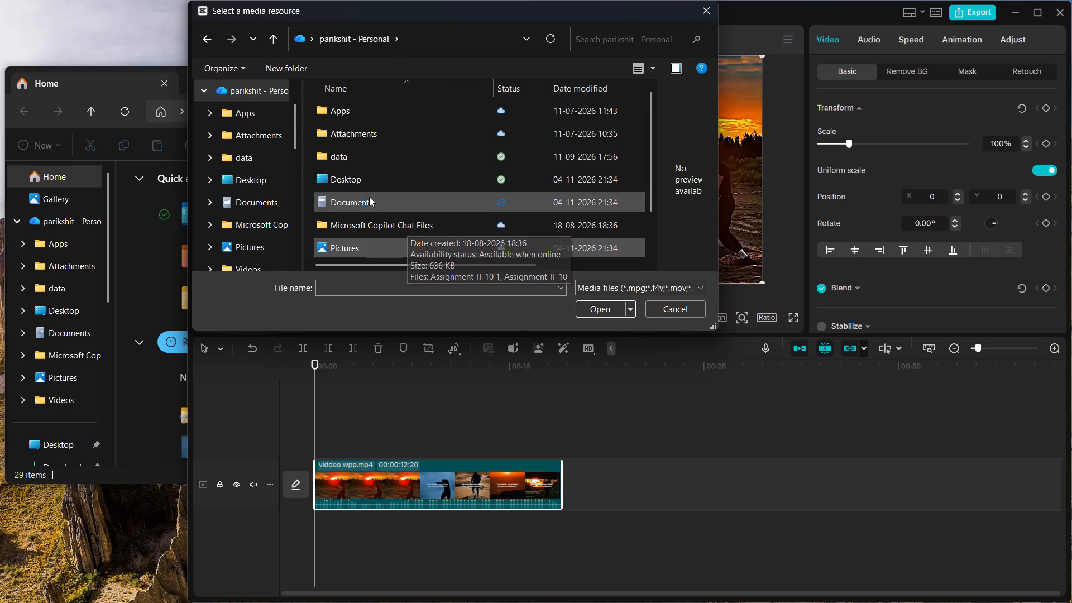
scroll(387, 292, down, 1)
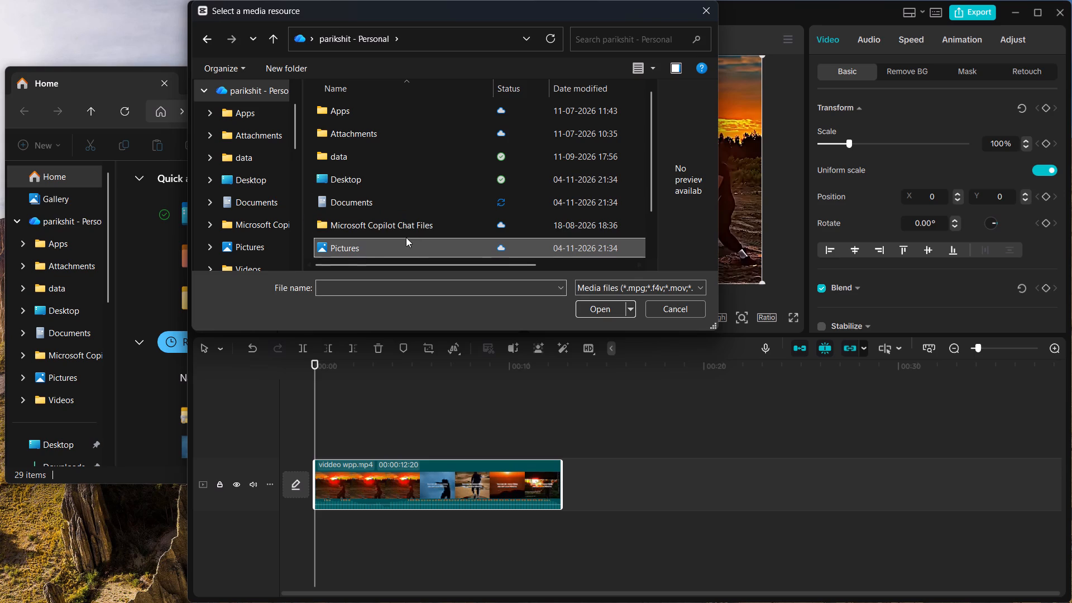
scroll(406, 237, down, 1)
scroll(275, 242, down, 1)
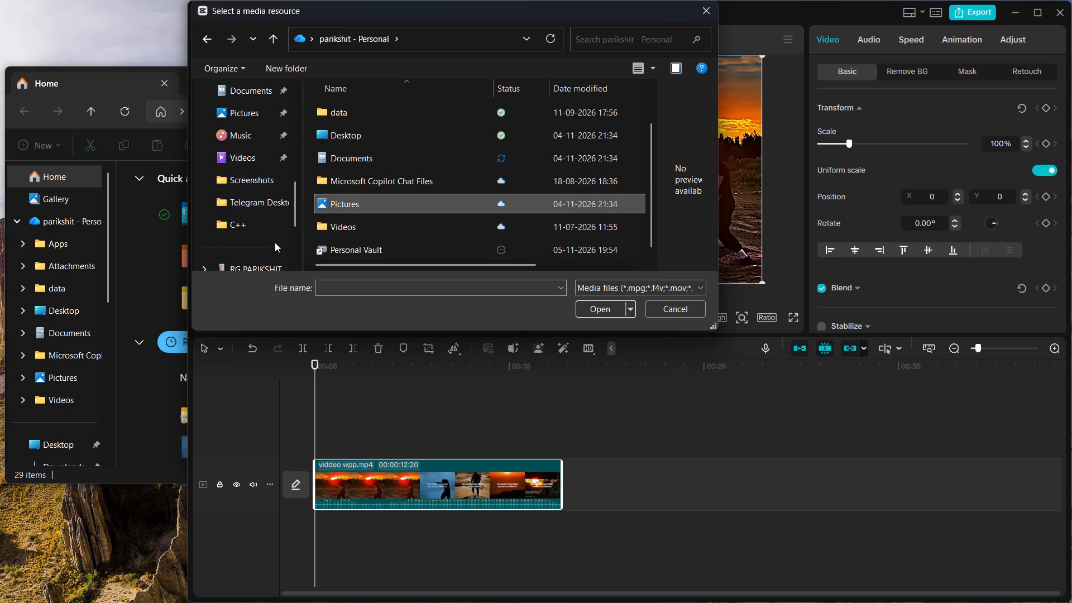
scroll(275, 242, down, 2)
ctrl+scroll(275, 242, up, 1)
ctrl+scroll(275, 242, down, 1)
double_click(258, 209)
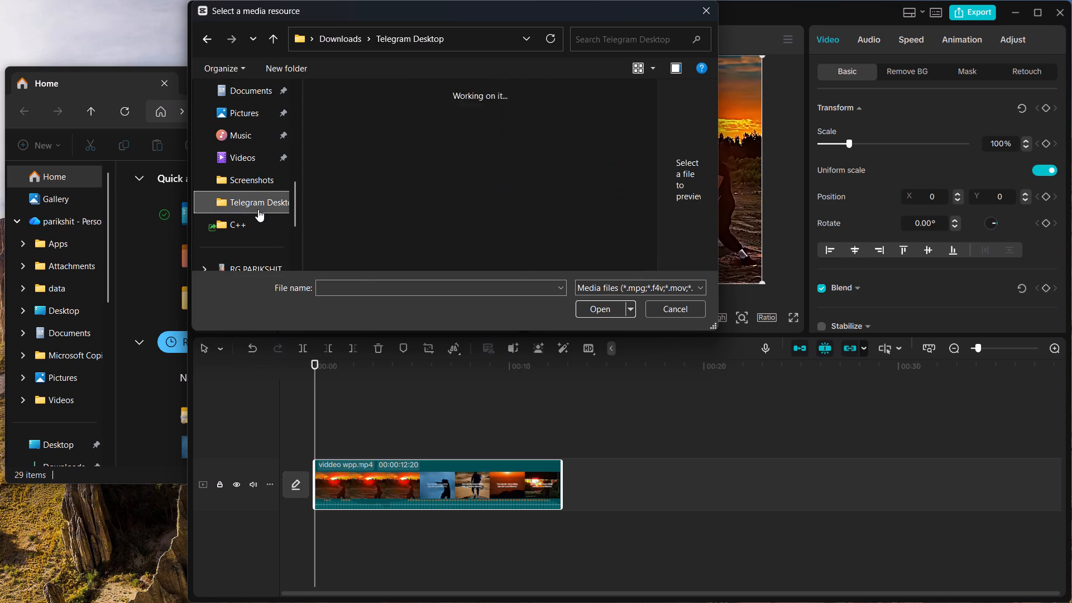
double_click(266, 185)
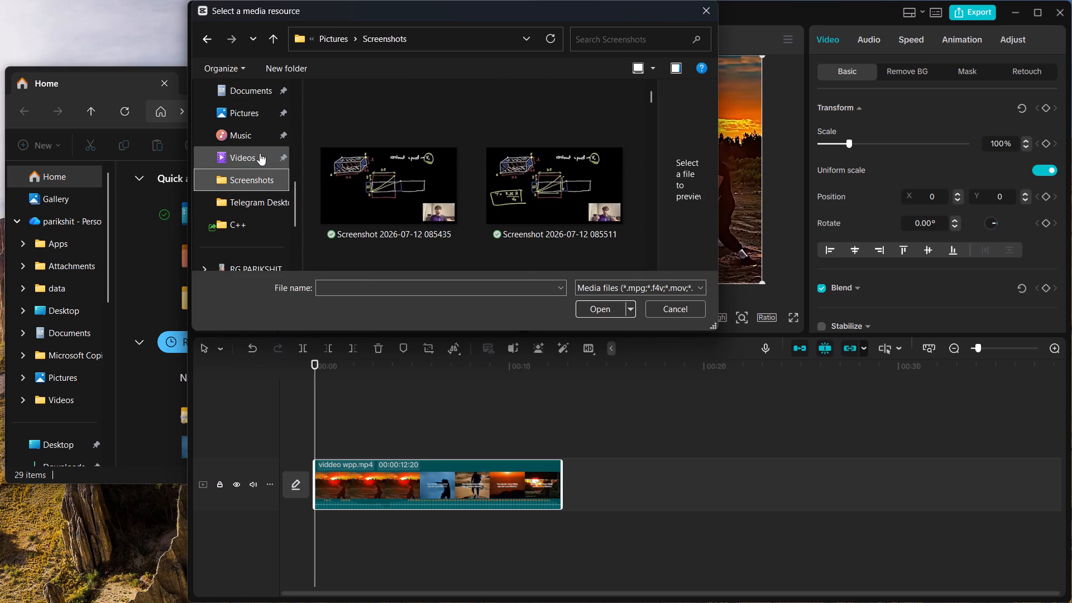
click(259, 151)
double_click(257, 140)
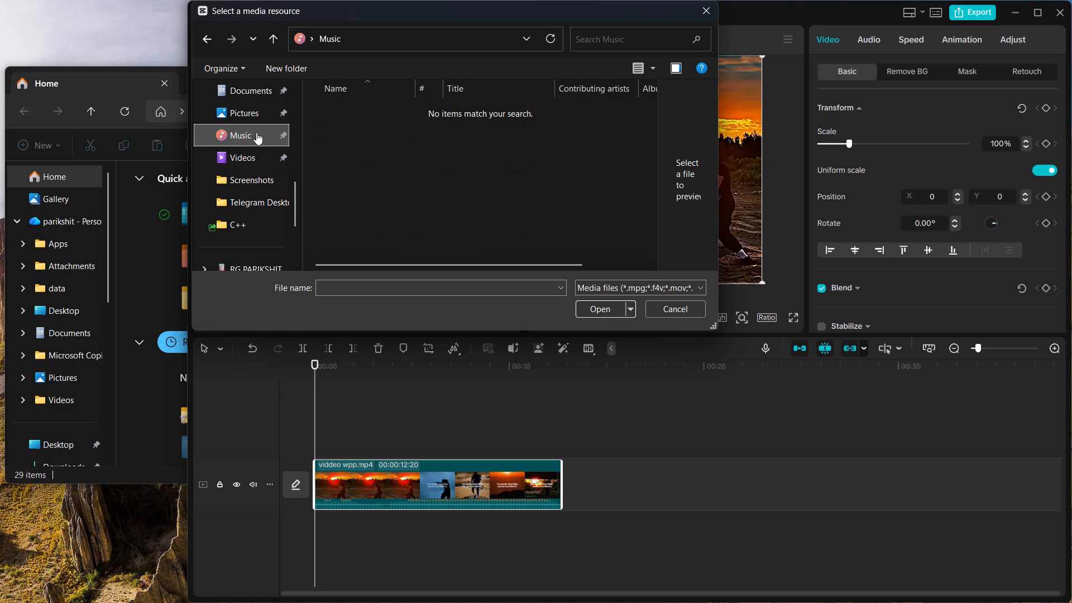
double_click(254, 122)
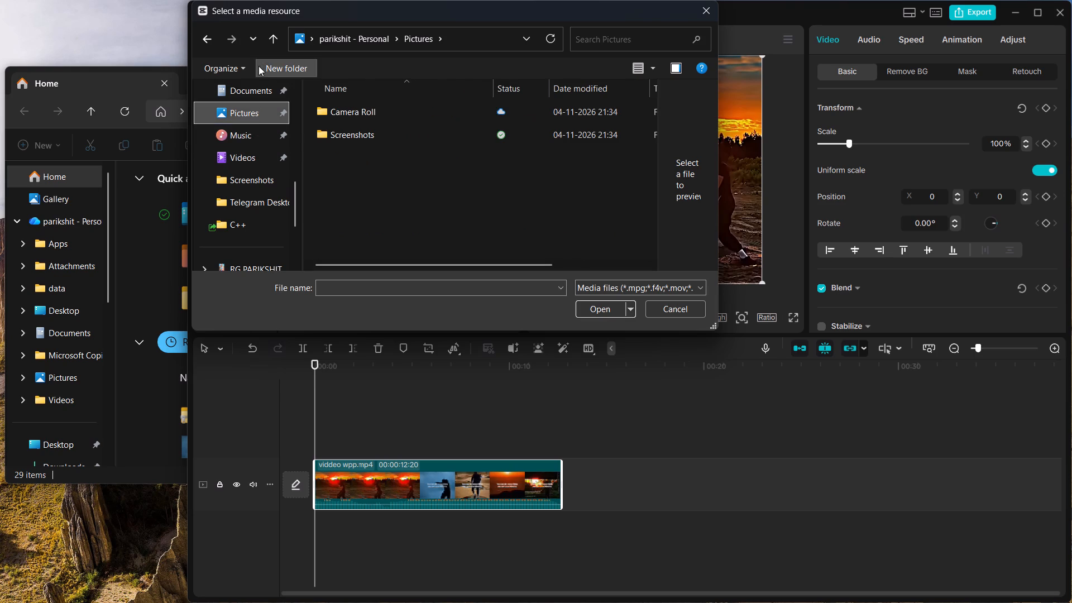
double_click(244, 83)
scroll(324, 197, down, 1)
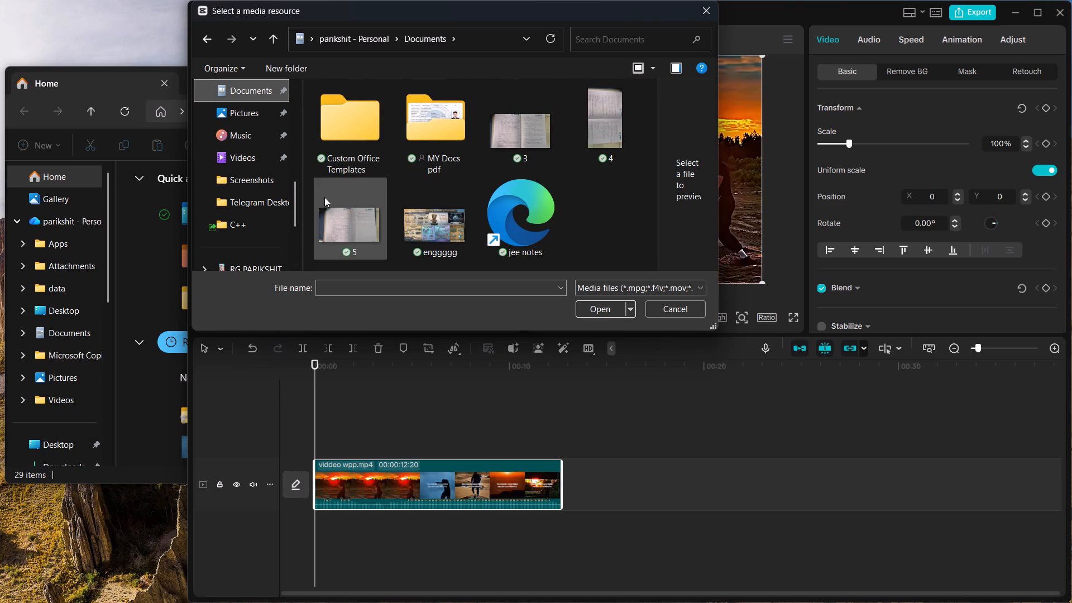
scroll(324, 197, down, 1)
Look through the Home overview and the Downloads folder for the starter kit files, and close the import dialog without choosing a file.
scroll(236, 197, up, 5)
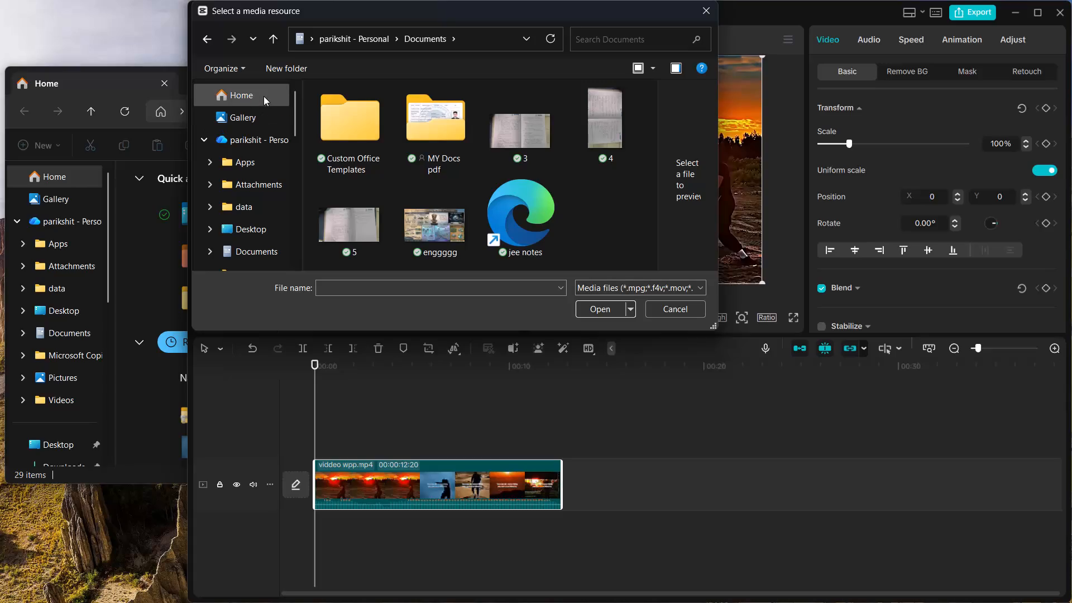
click(264, 97)
drag(264, 97, 339, 123)
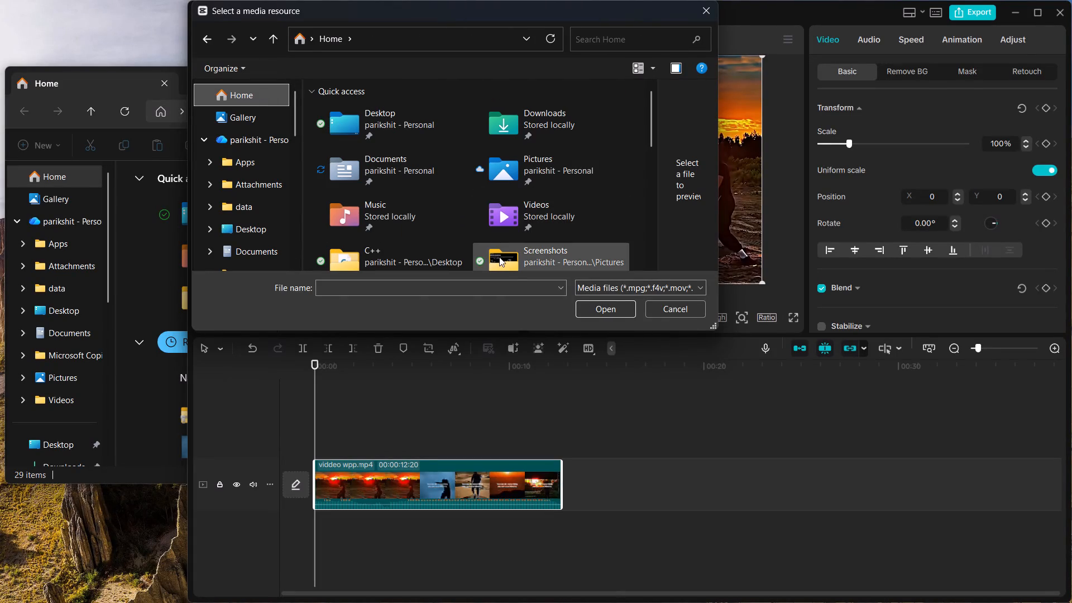
scroll(499, 257, down, 1)
scroll(475, 196, down, 1)
scroll(475, 196, up, 1)
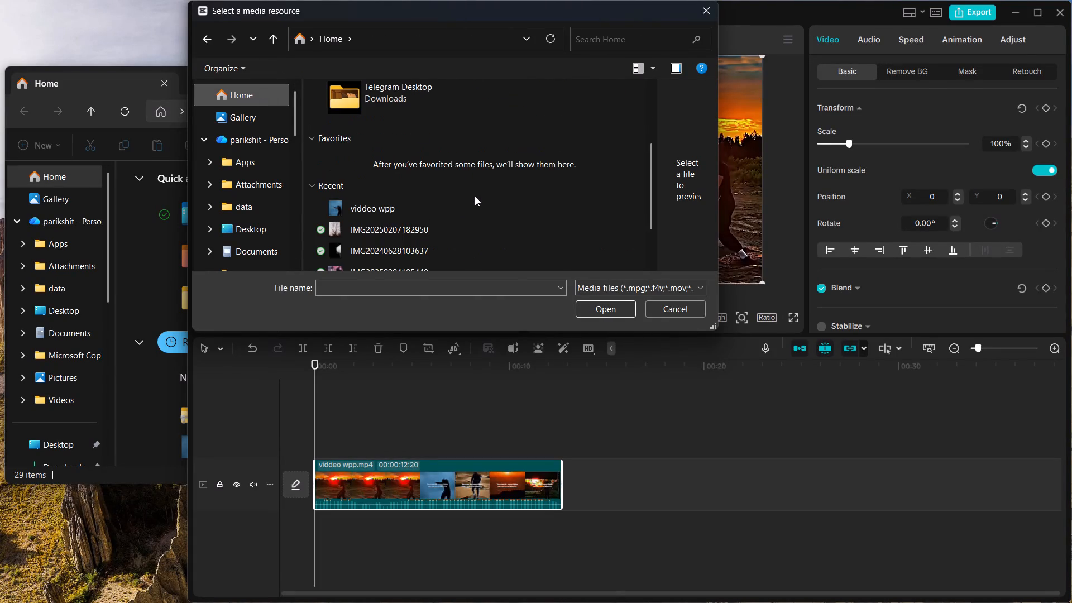
scroll(475, 196, up, 1)
scroll(475, 196, down, 1)
click(322, 219)
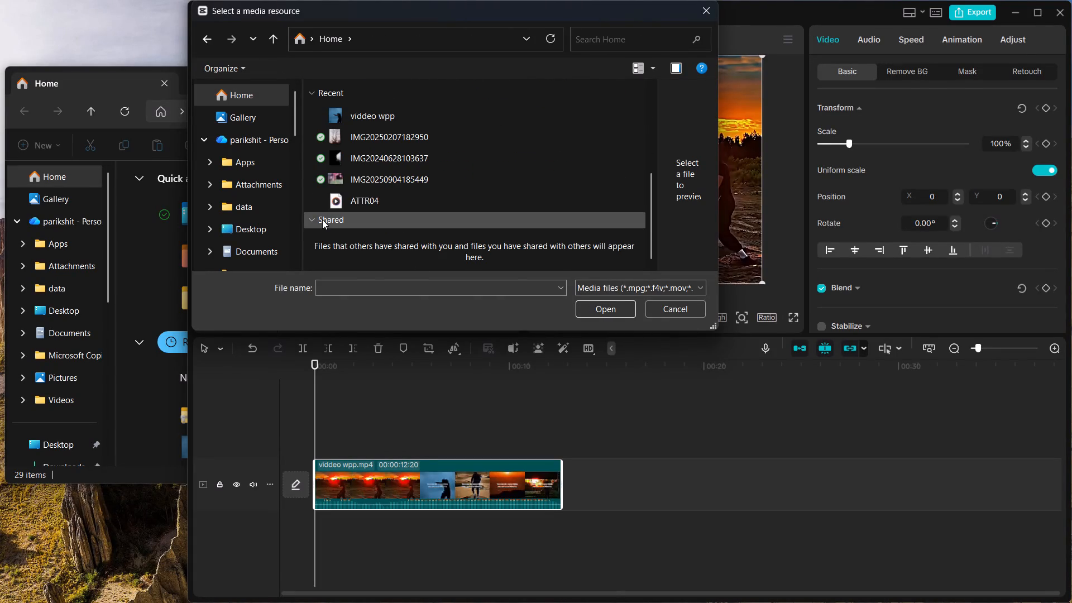
scroll(322, 219, up, 2)
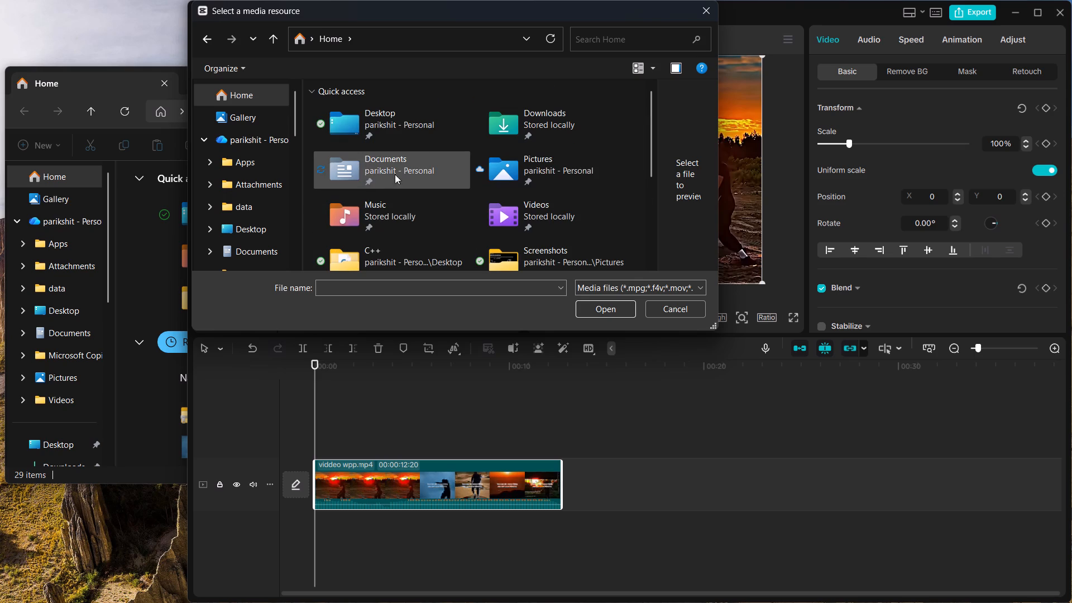
double_click(512, 122)
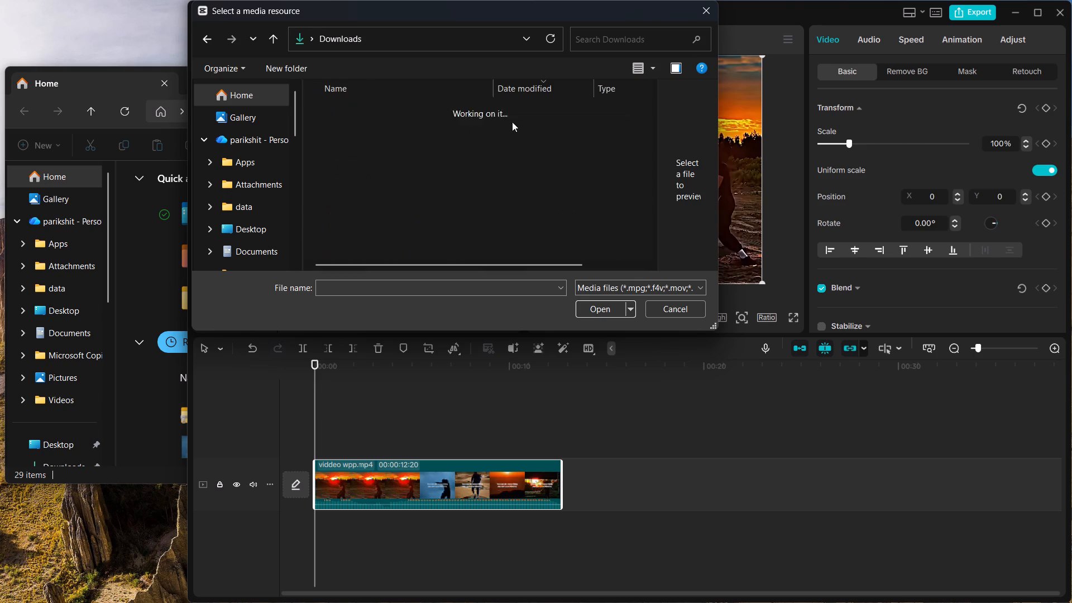
scroll(391, 171, down, 1)
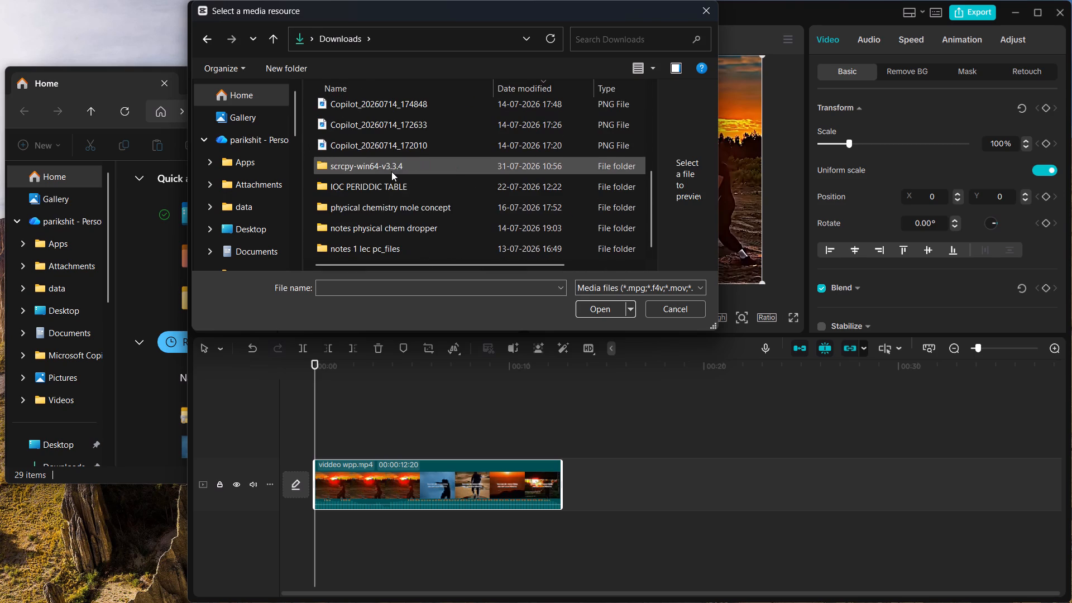
scroll(391, 171, down, 1)
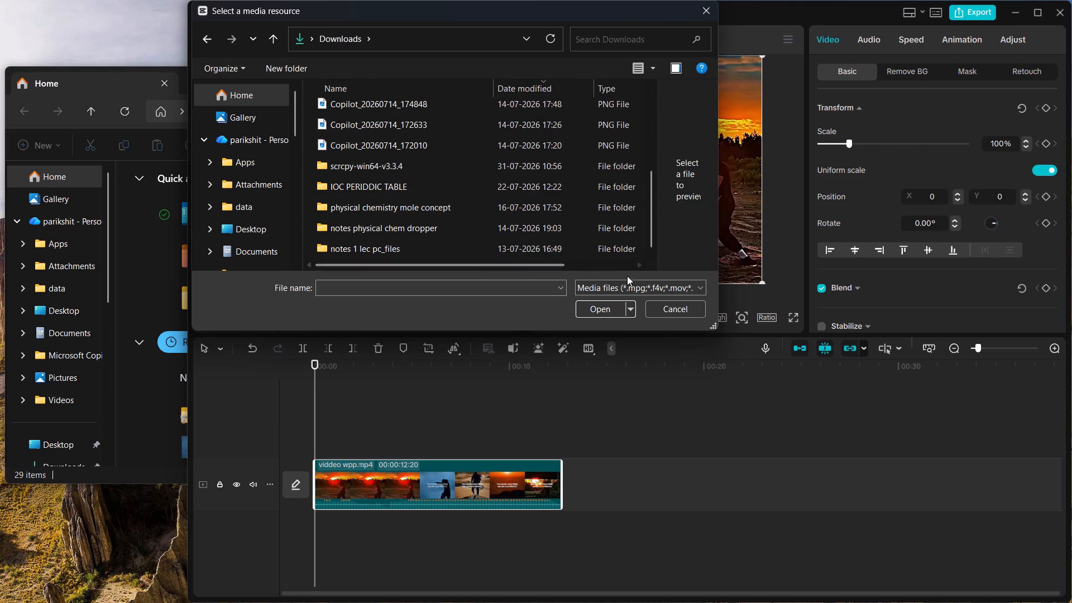
click(659, 313)
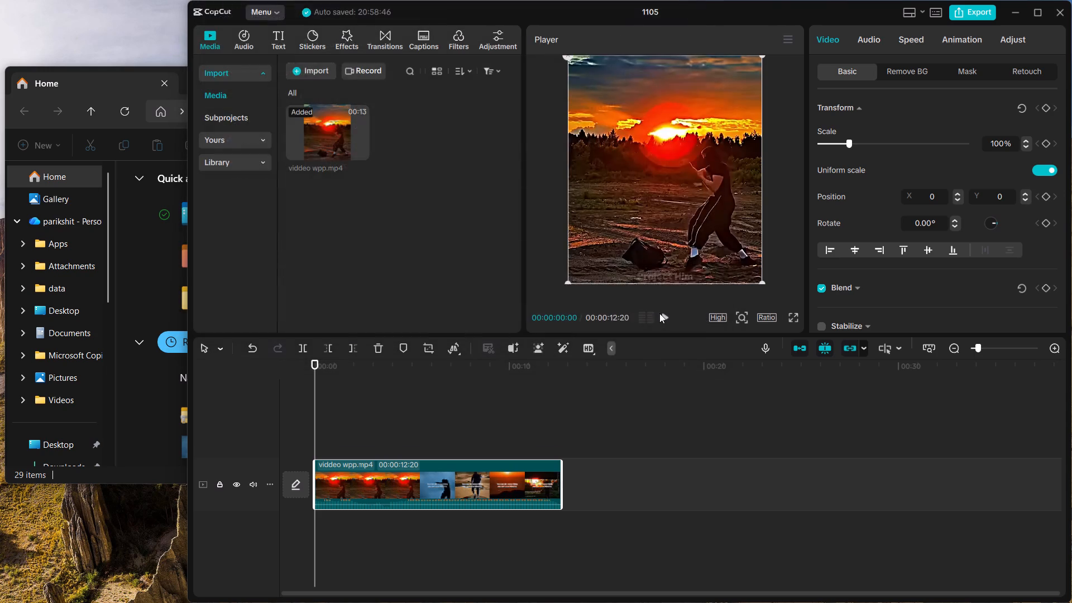
In File Explorer, open the recently downloaded starter kit archive, copy its VinylAI-starter-kit folder into Pictures, check that folder and close the window.
click(171, 279)
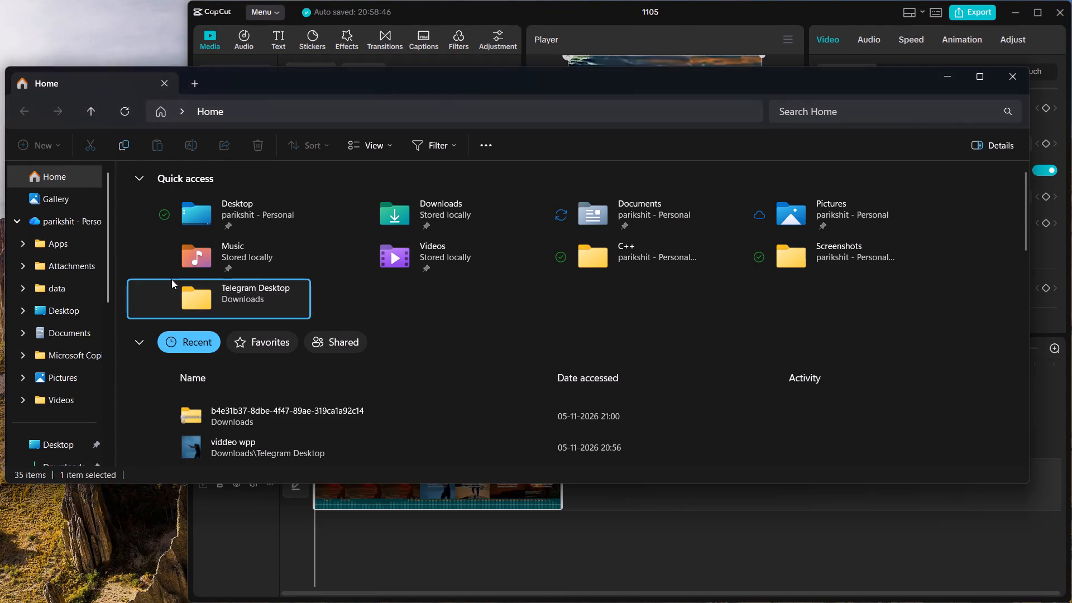
right_click(247, 408)
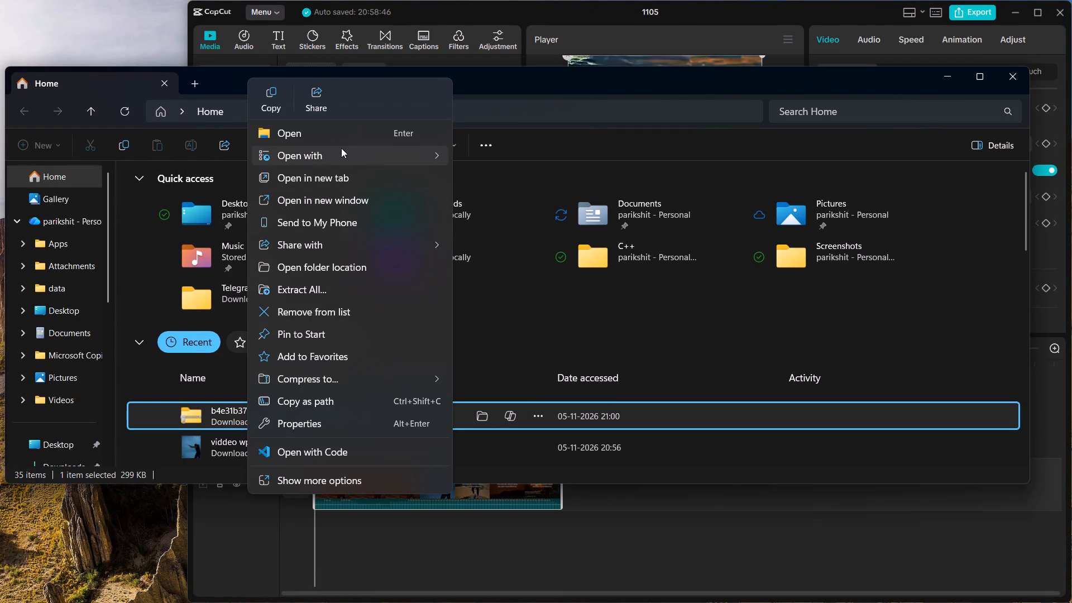
click(341, 146)
click(347, 132)
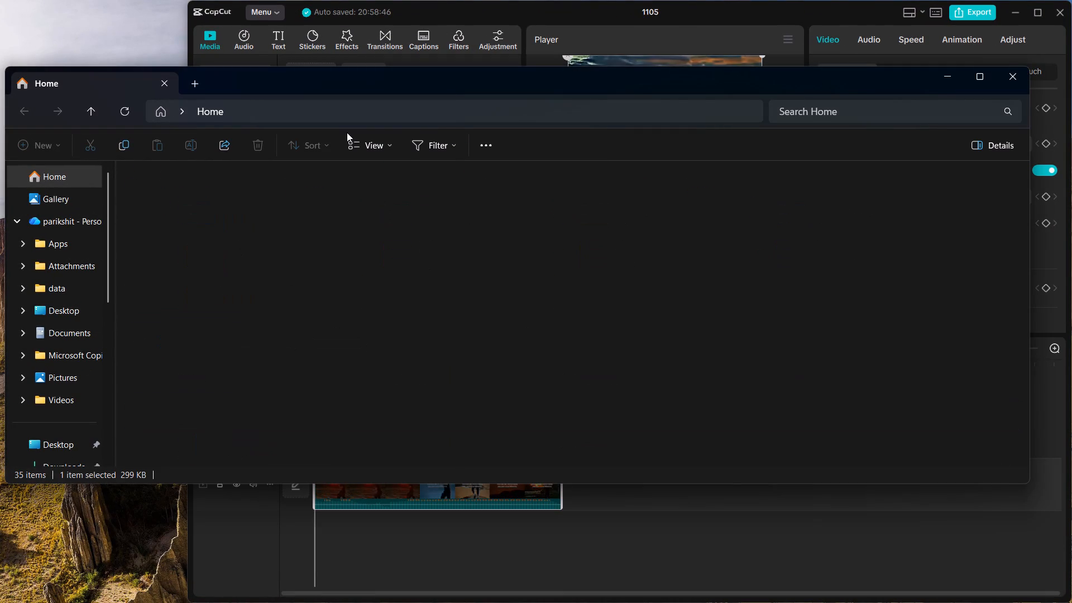
drag(253, 201, 267, 187)
drag(267, 187, 64, 382)
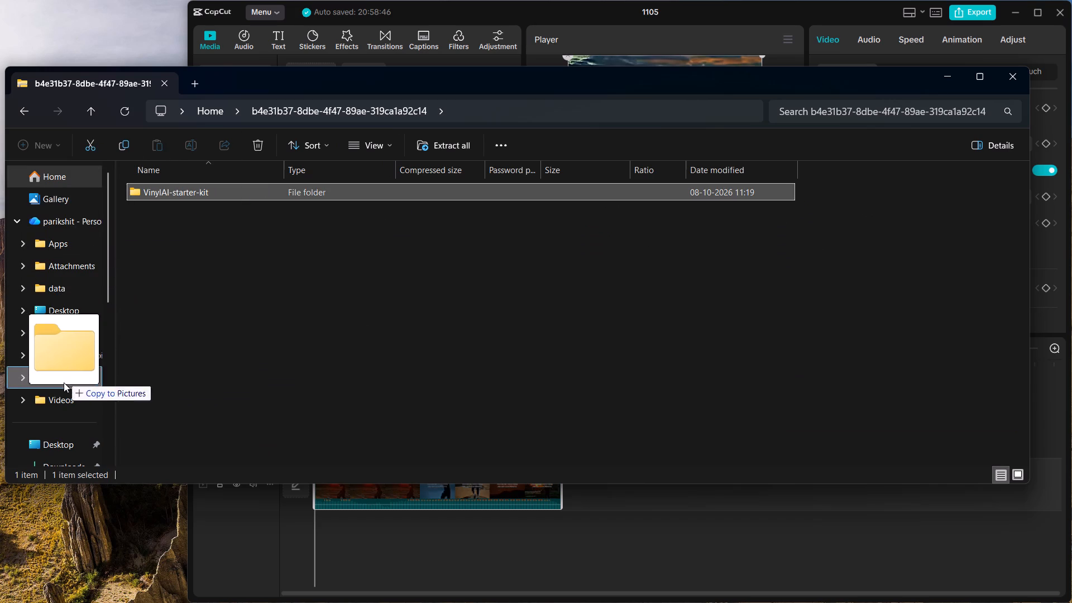
drag(64, 382, 70, 341)
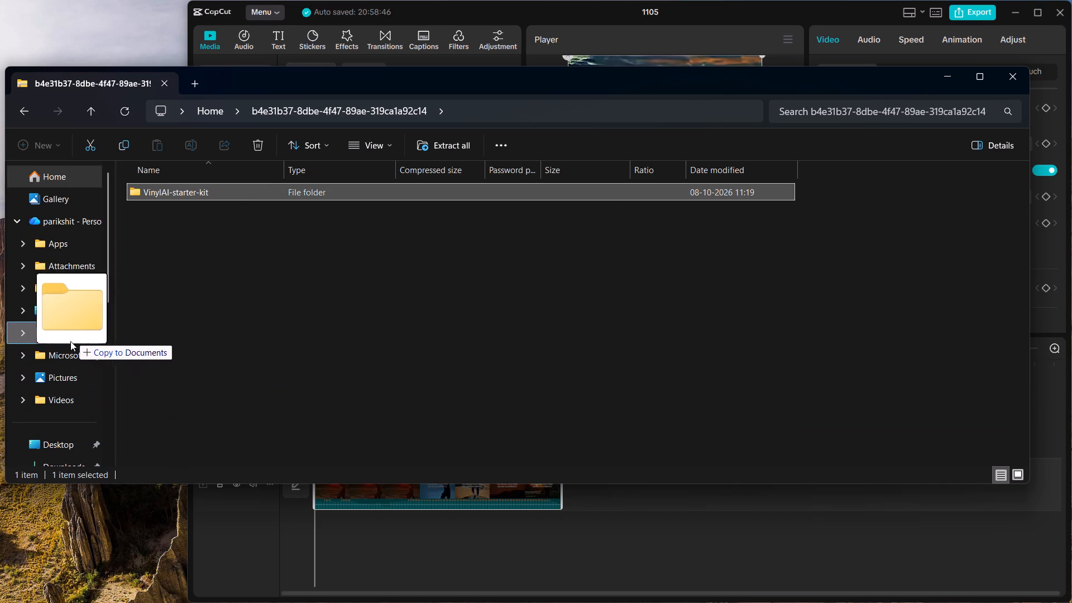
drag(70, 341, 75, 382)
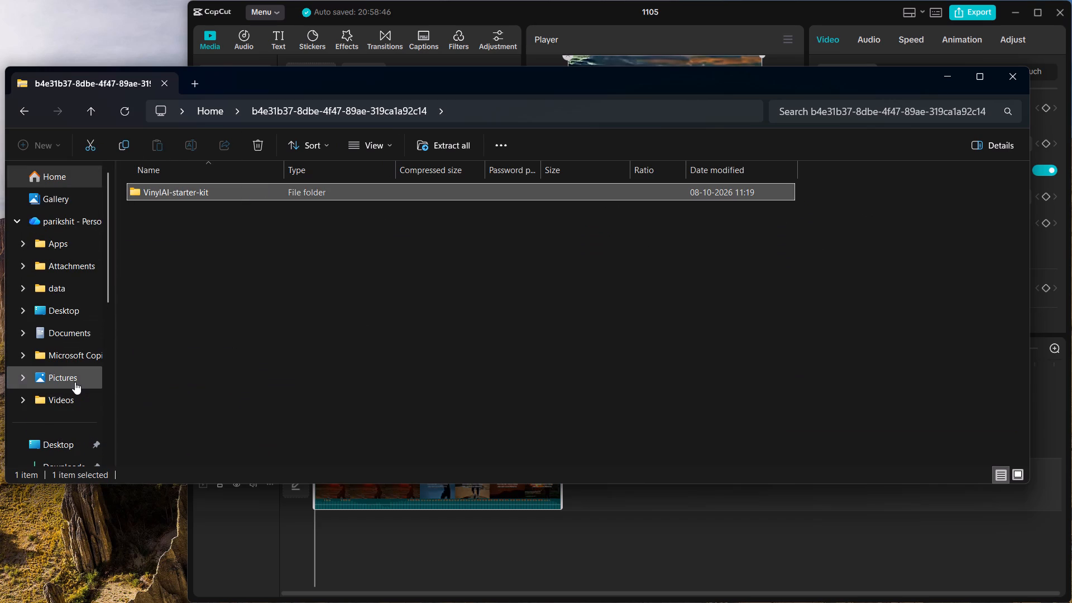
double_click(75, 382)
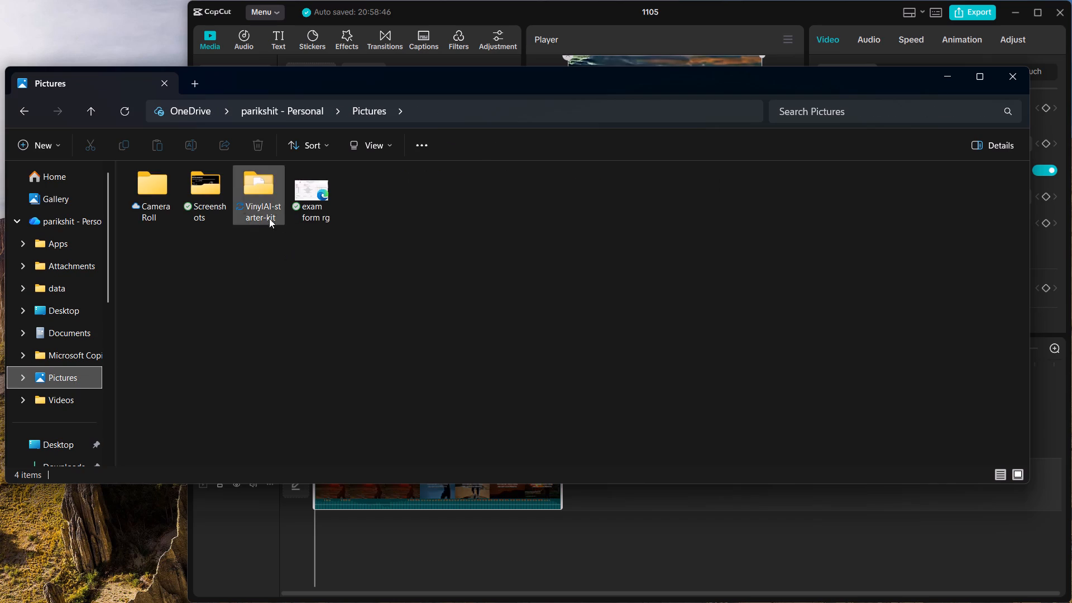
click(1023, 84)
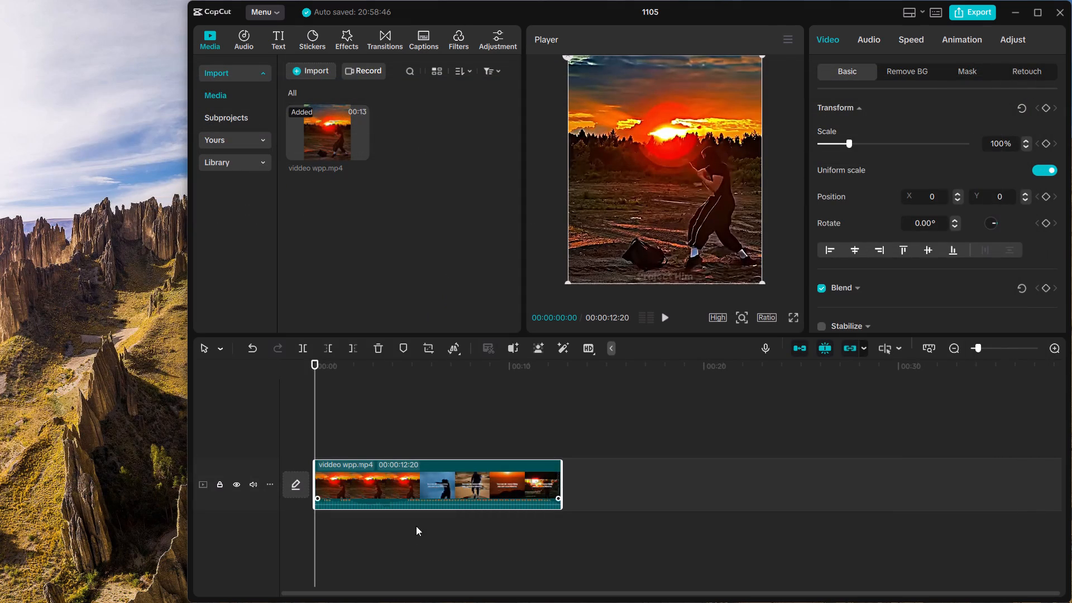
Turn the "viddeo wpp" clip on the timeline into a compound clip.
click(374, 481)
right_click(374, 481)
click(454, 356)
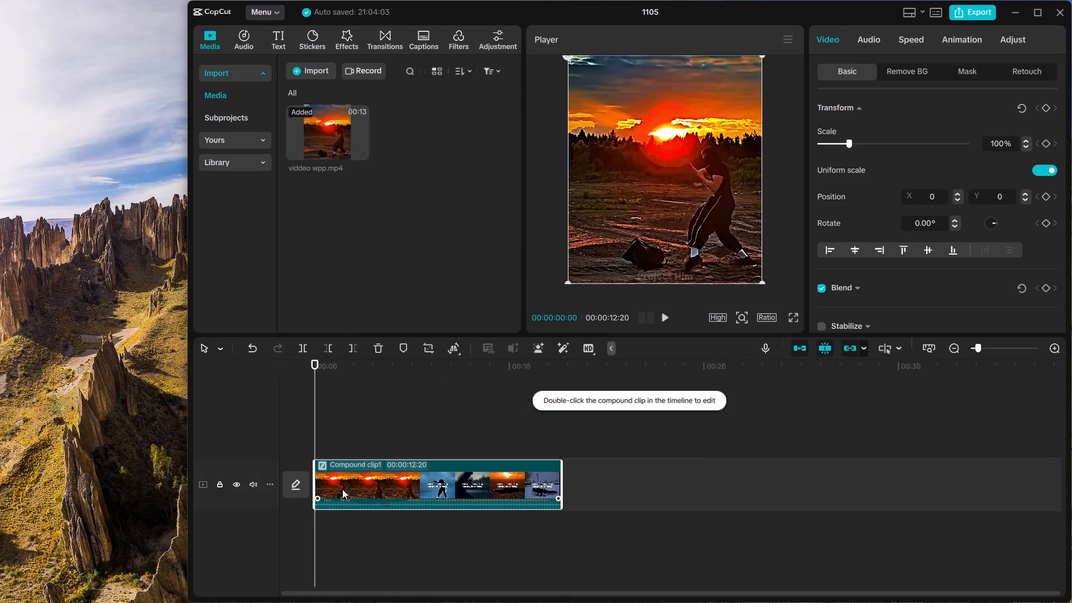
Open the compound clip on the timeline to edit its contents.
click(372, 470)
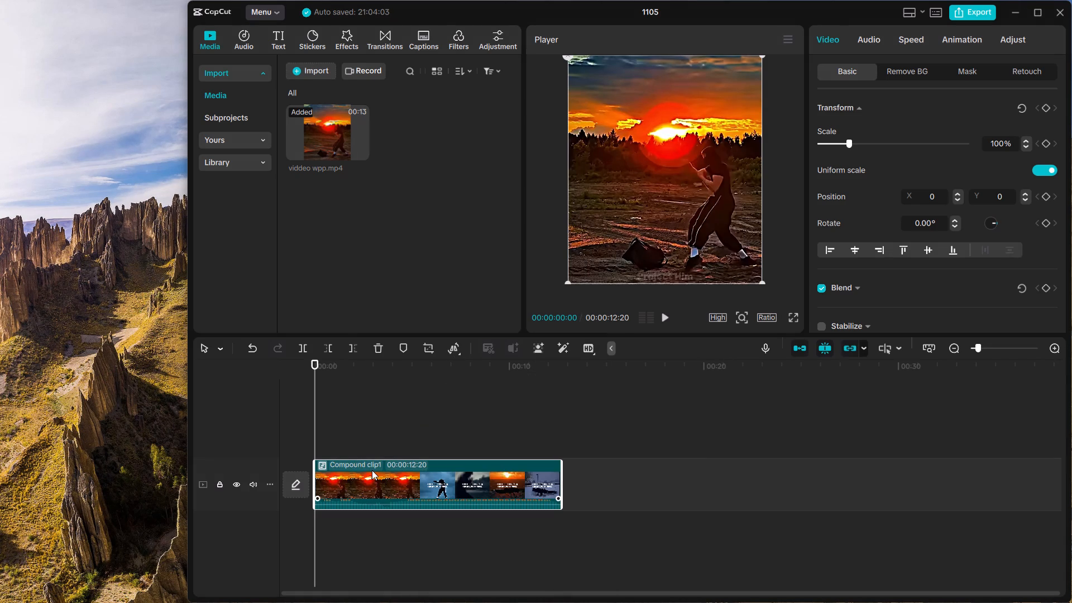
double_click(372, 470)
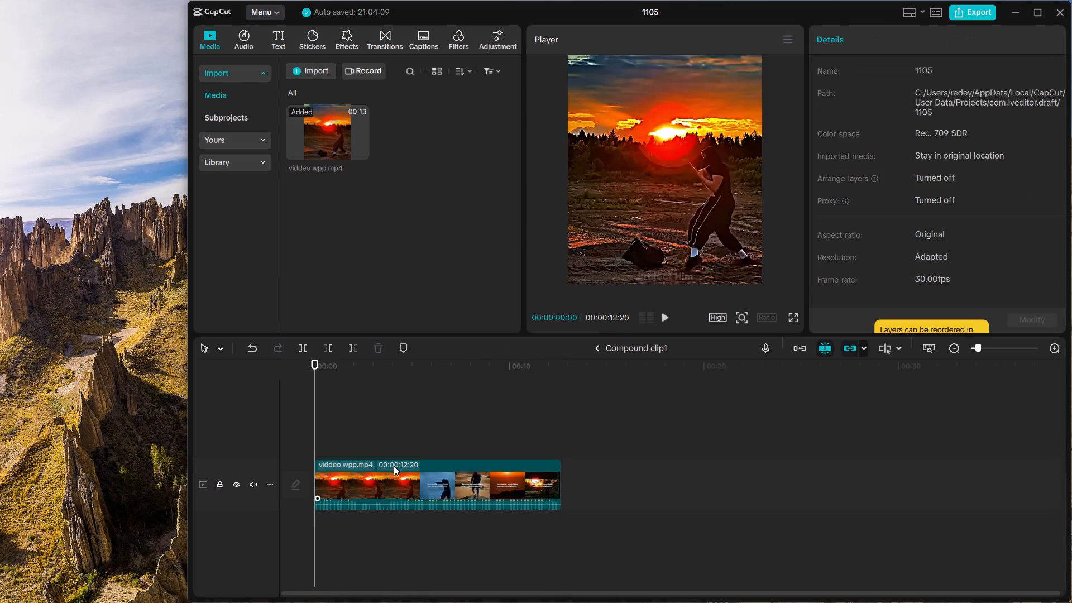
Move the playhead to 00:00:03:17, select the viddeo wpp.mp4 clip inside the compound clip and split it into scenes.
drag(317, 361, 384, 435)
click(374, 475)
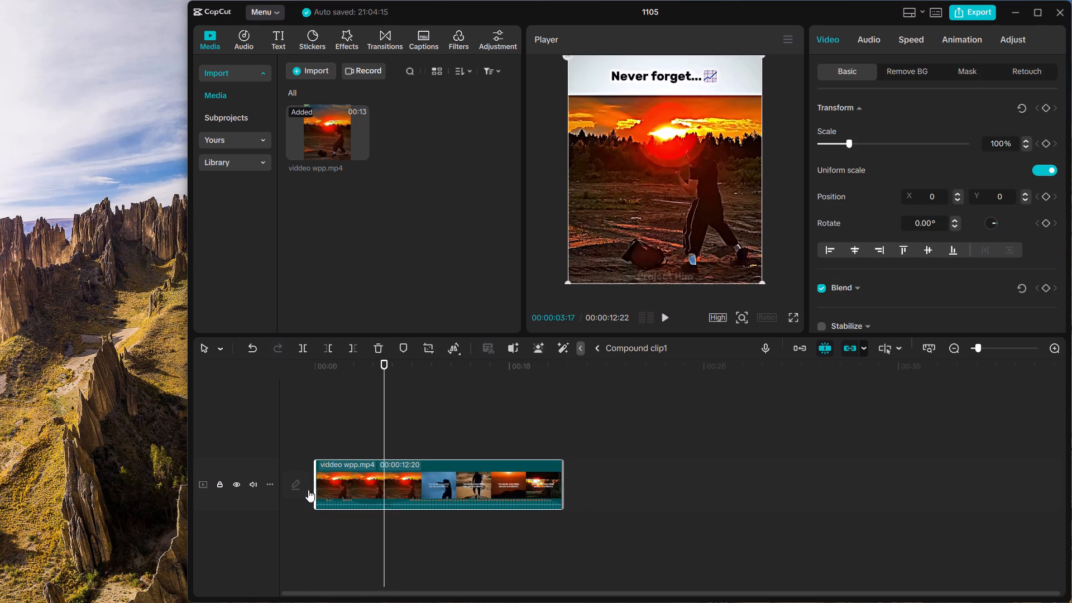
double_click(271, 484)
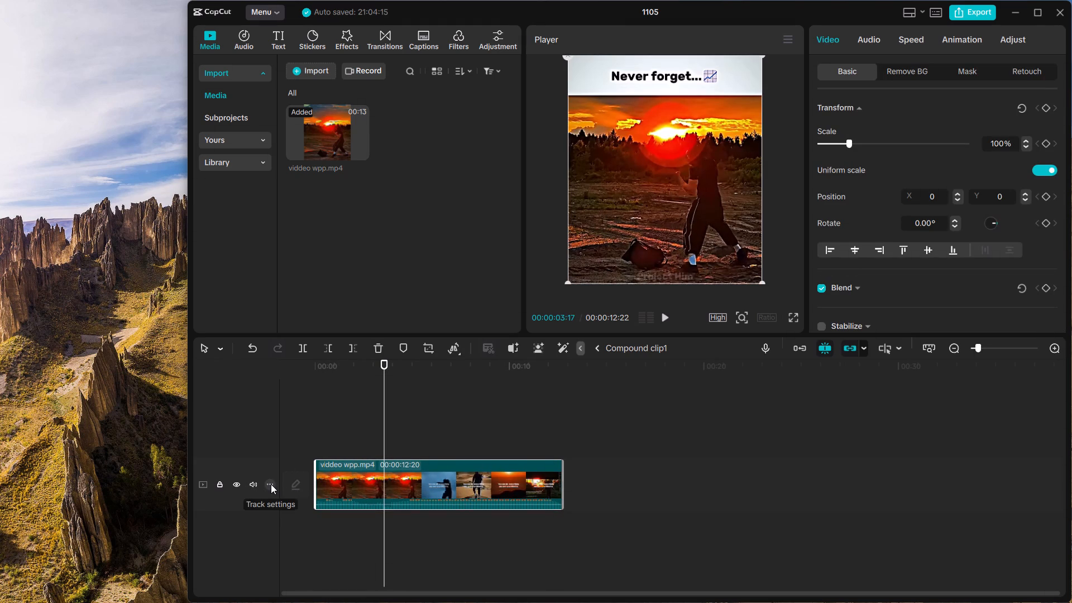
click(271, 484)
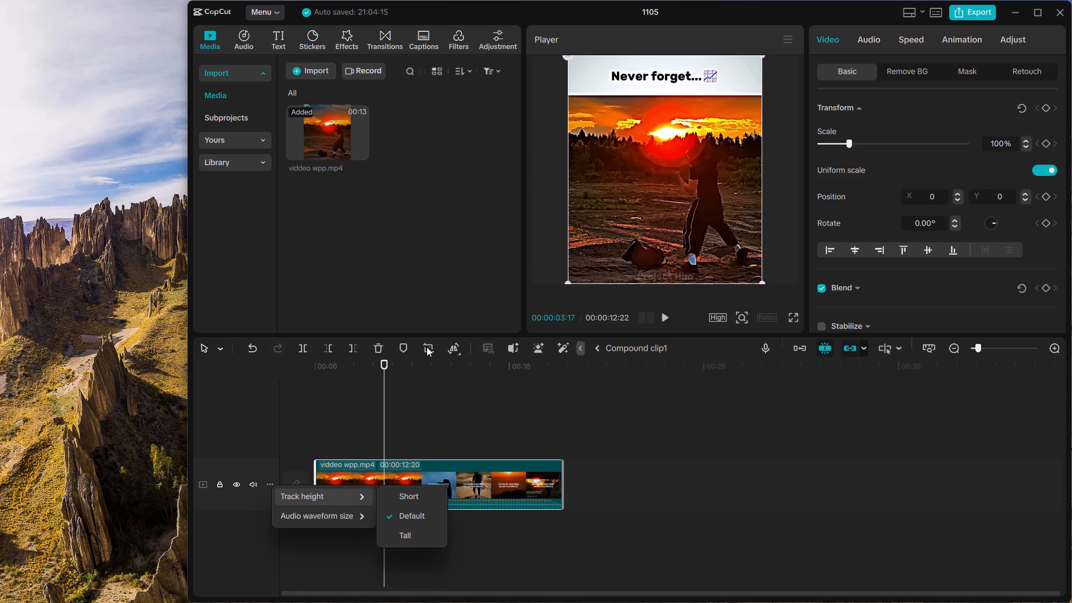
click(506, 348)
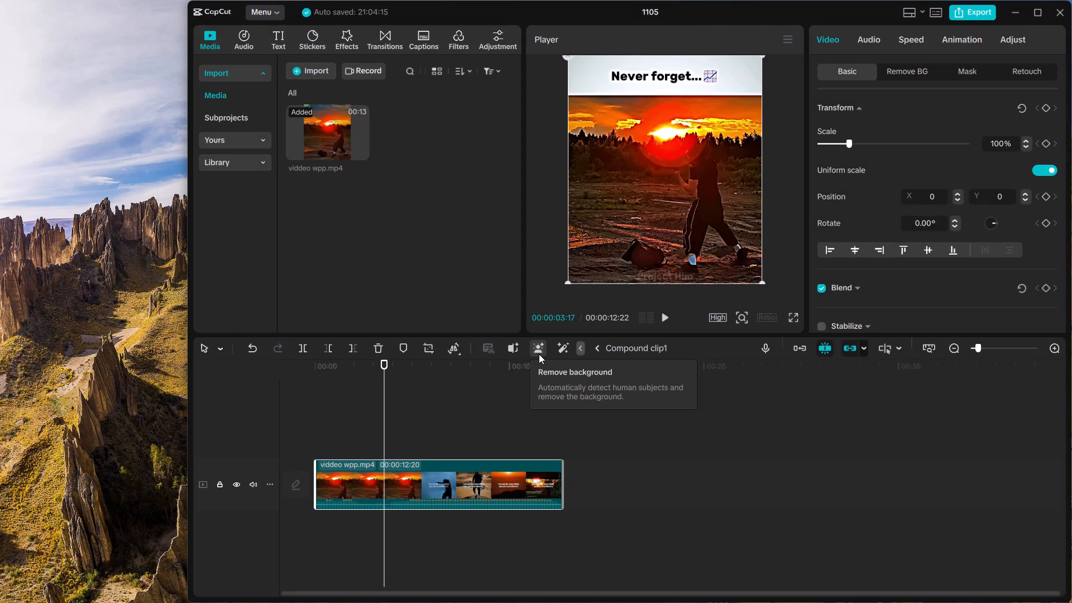
click(509, 351)
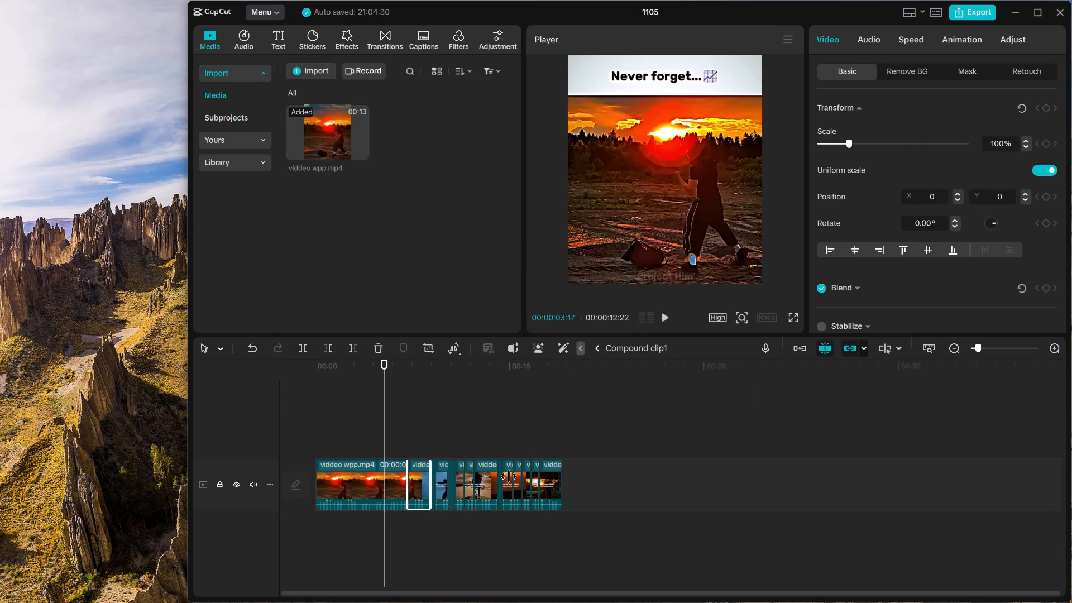
Play the scene segments from the playhead and pause at 00:00:09:08.
click(667, 318)
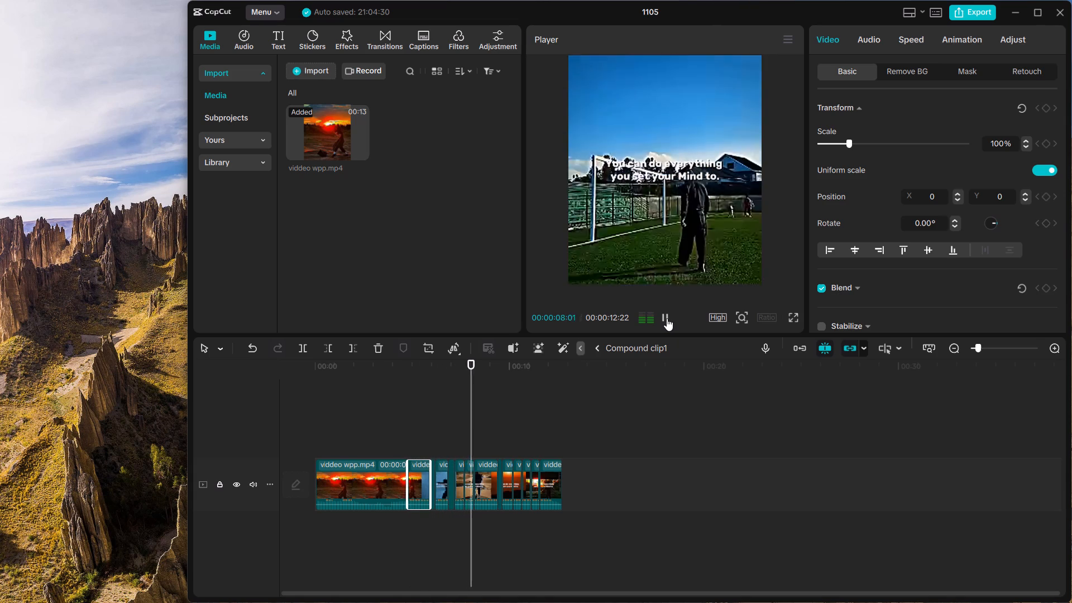
click(667, 318)
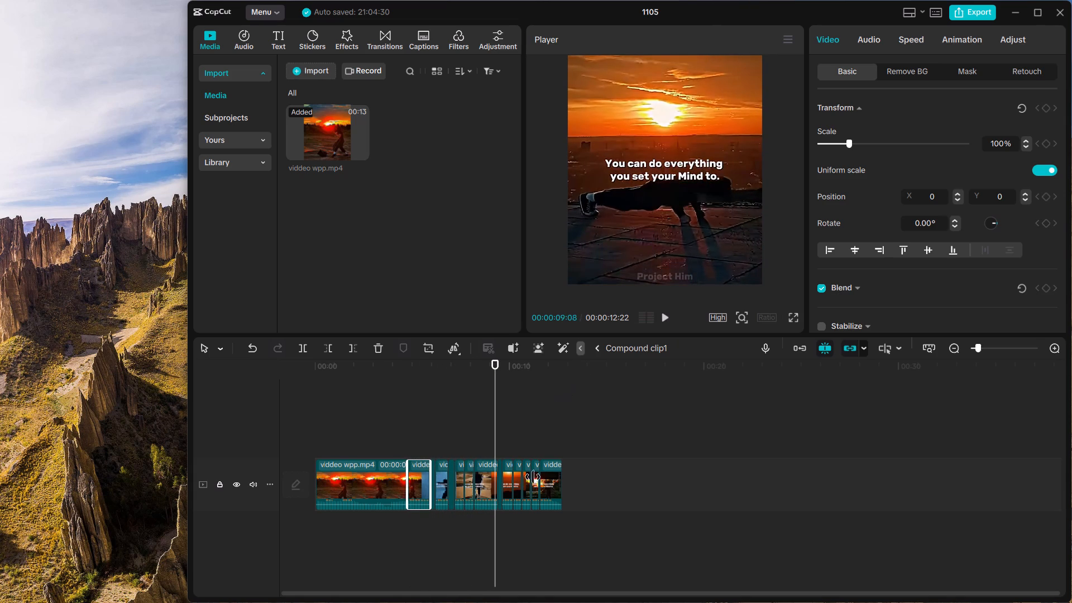
Replace the short segment just after 00:00:09:08 with the vinylai-end-card-1080x2346 image.
right_click(499, 479)
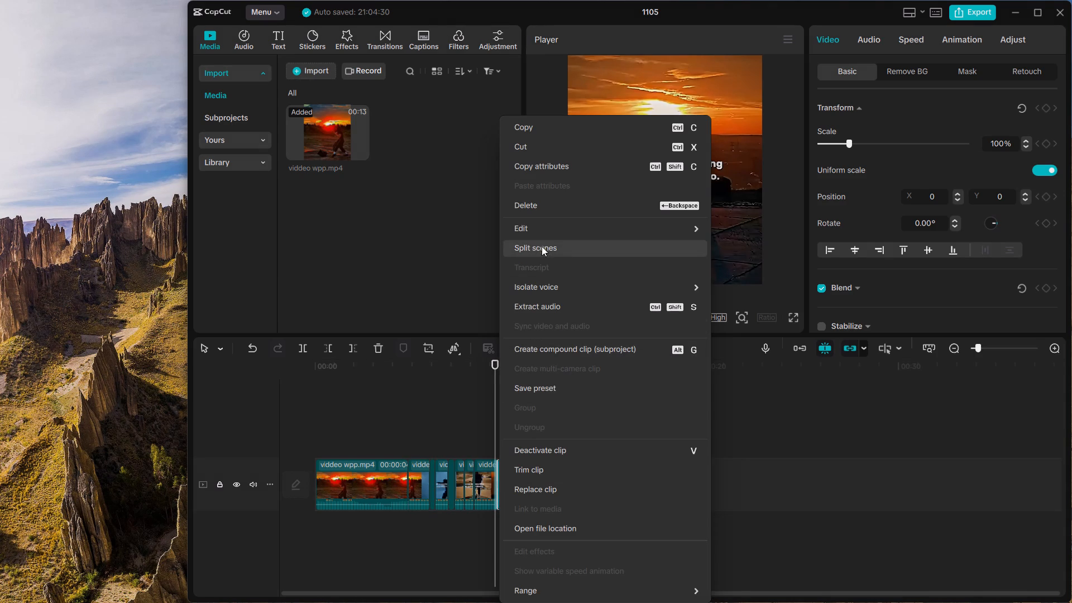
Replace the short selected segment just after 00:00:09:08 with the vinylai-end-card-1080x2346 image from the VinylAI-starter-kit folder in Pictures.
click(560, 236)
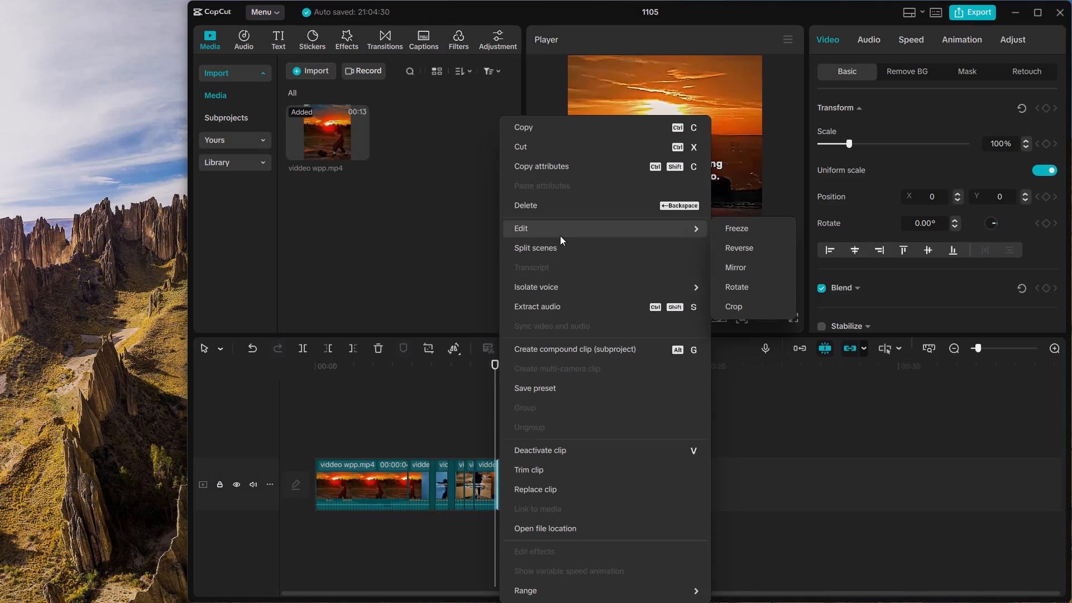
click(560, 236)
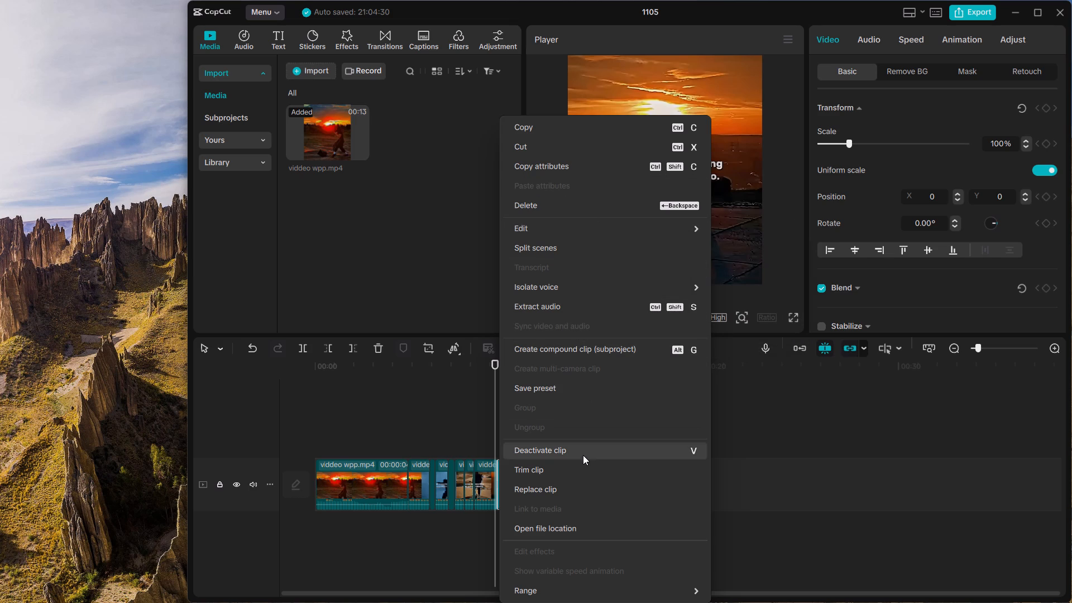
click(579, 492)
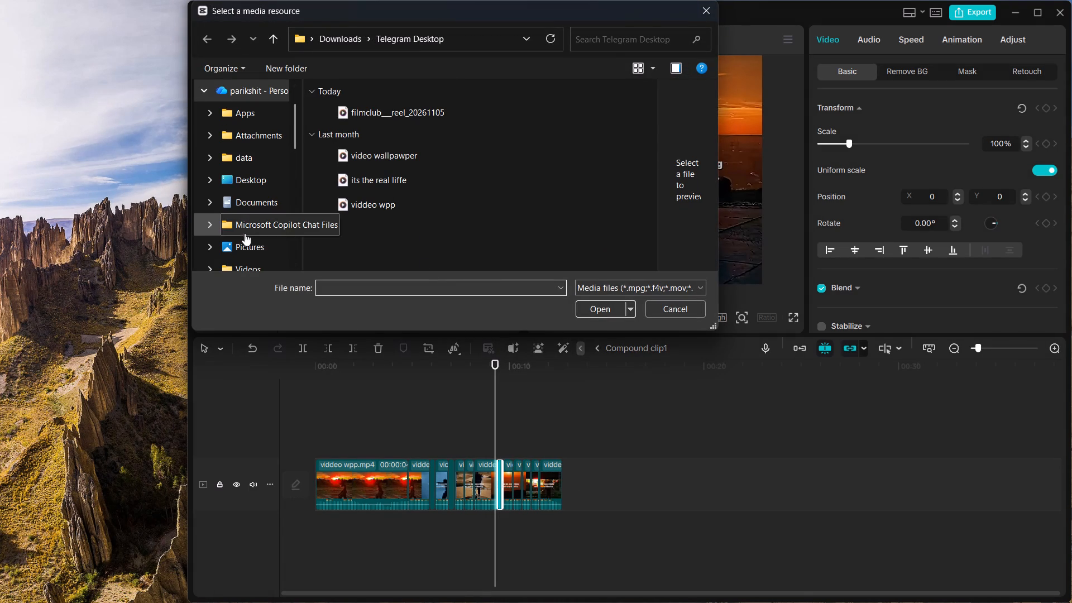
double_click(236, 248)
double_click(390, 155)
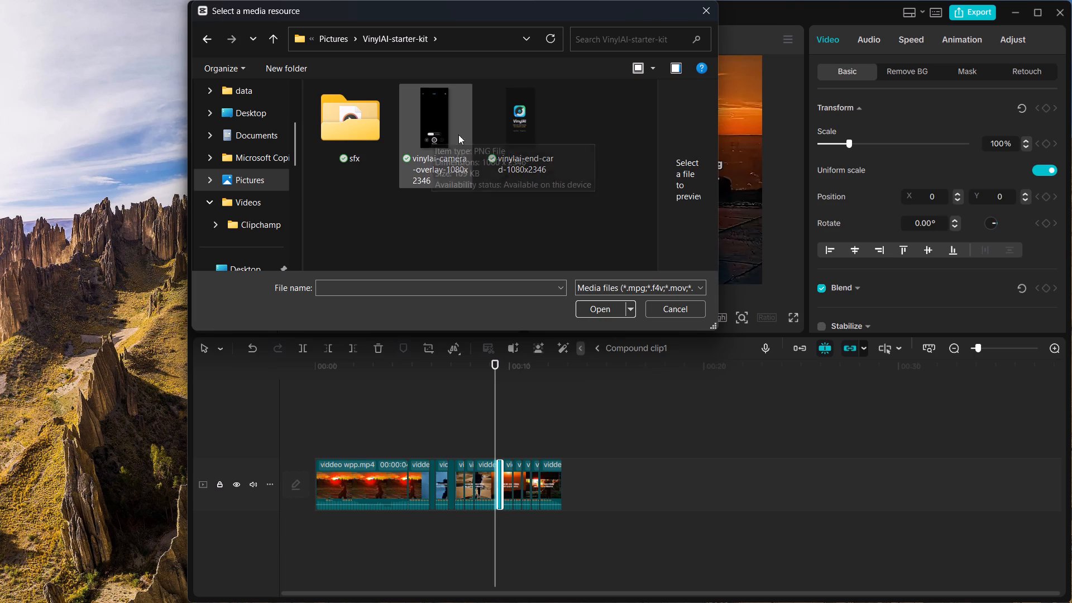
double_click(497, 132)
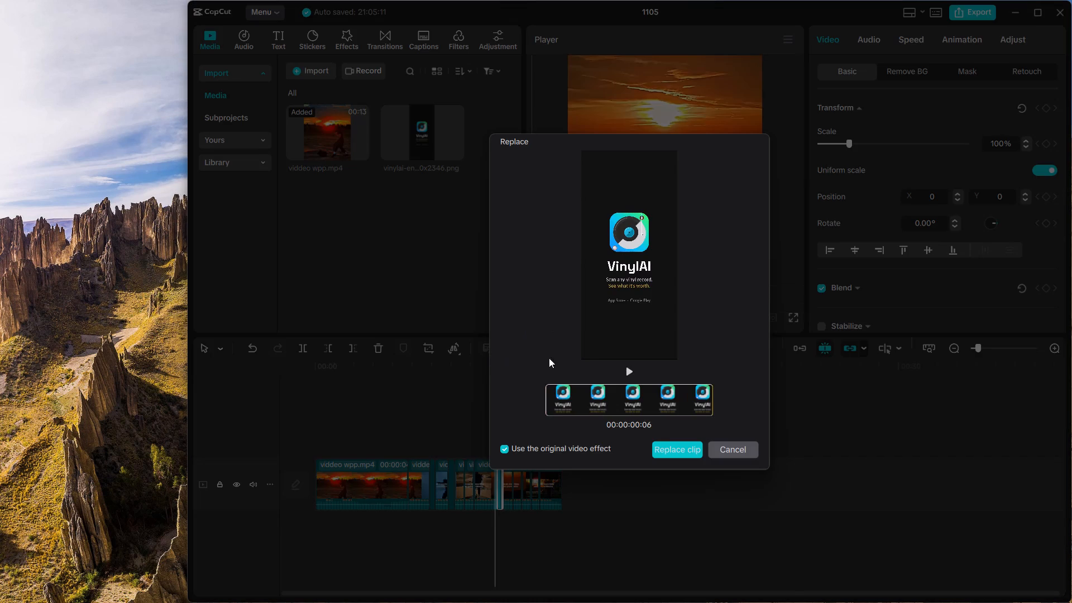
click(673, 451)
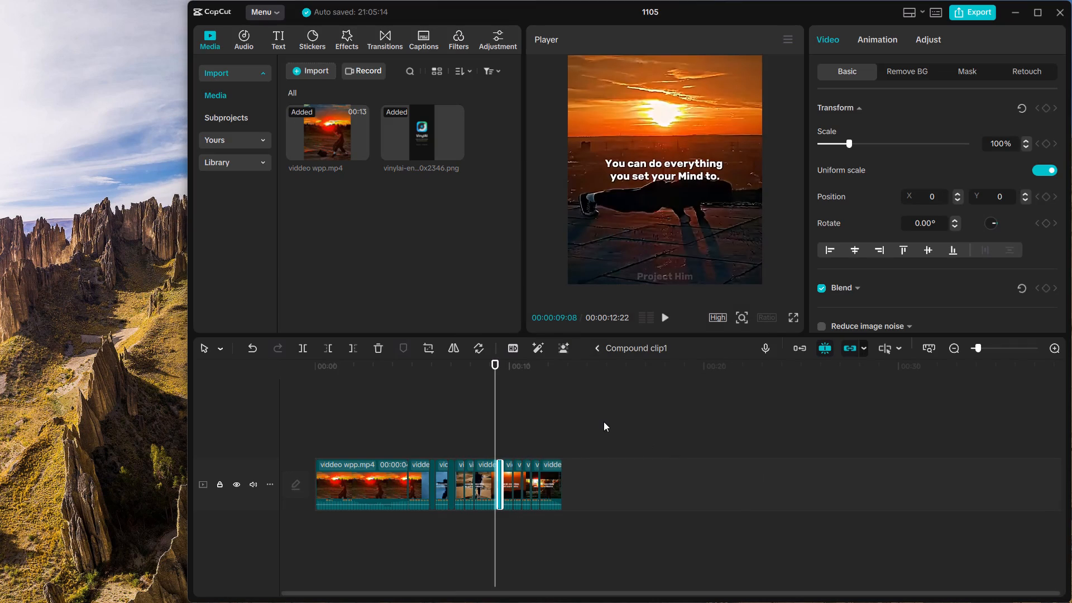
Play the compound clip through to check the inserted end card, and restart playback from the beginning.
click(663, 314)
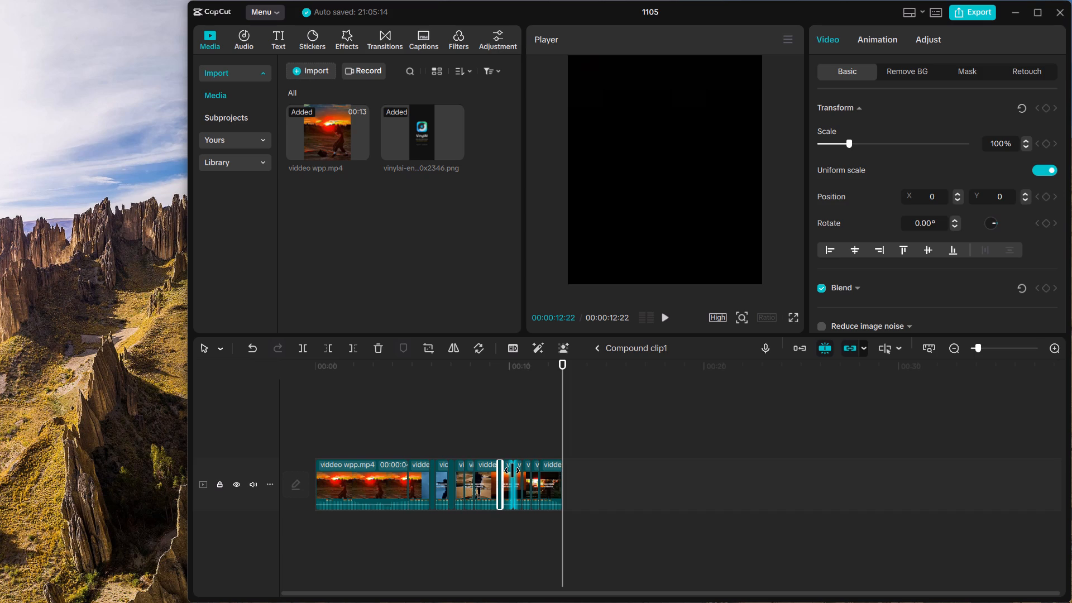
click(664, 323)
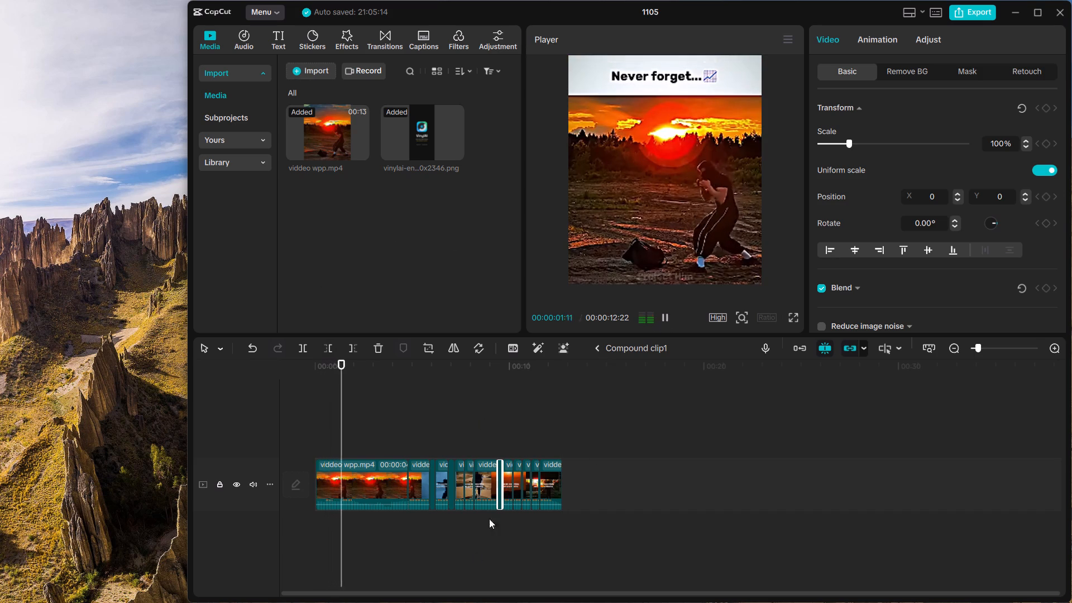
Lengthen the VinylAI end-card segment by shifting its boundaries with the neighbouring video segments, moving its start earlier.
click(497, 487)
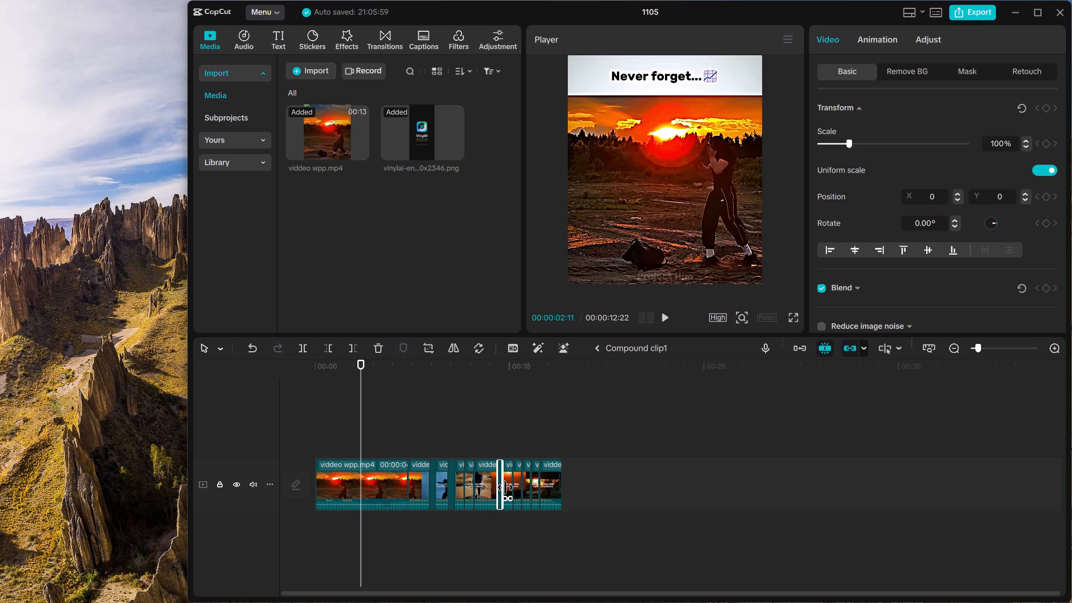
click(502, 489)
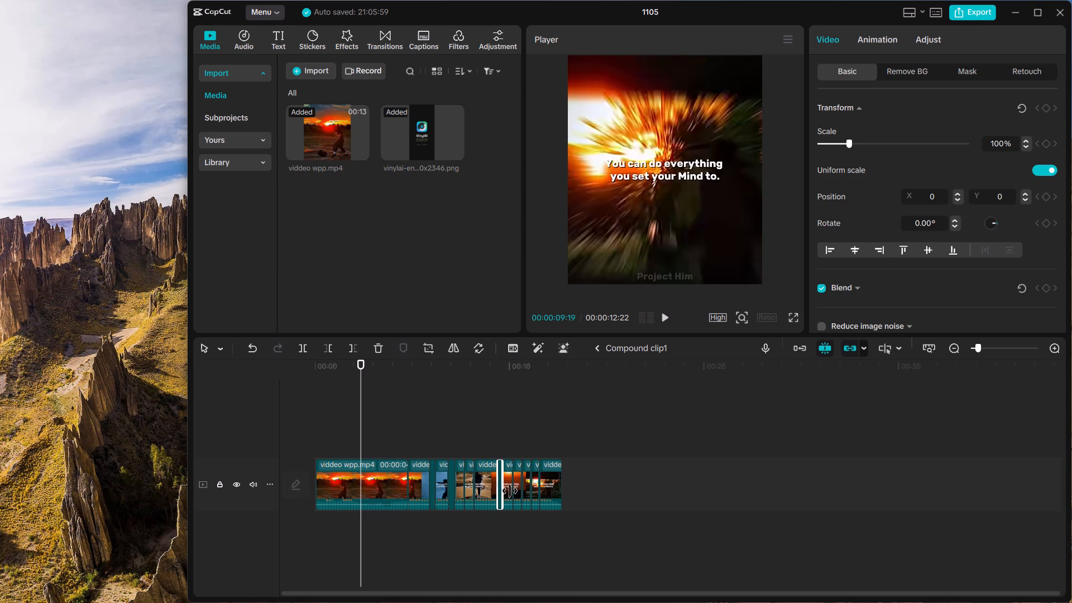
click(504, 491)
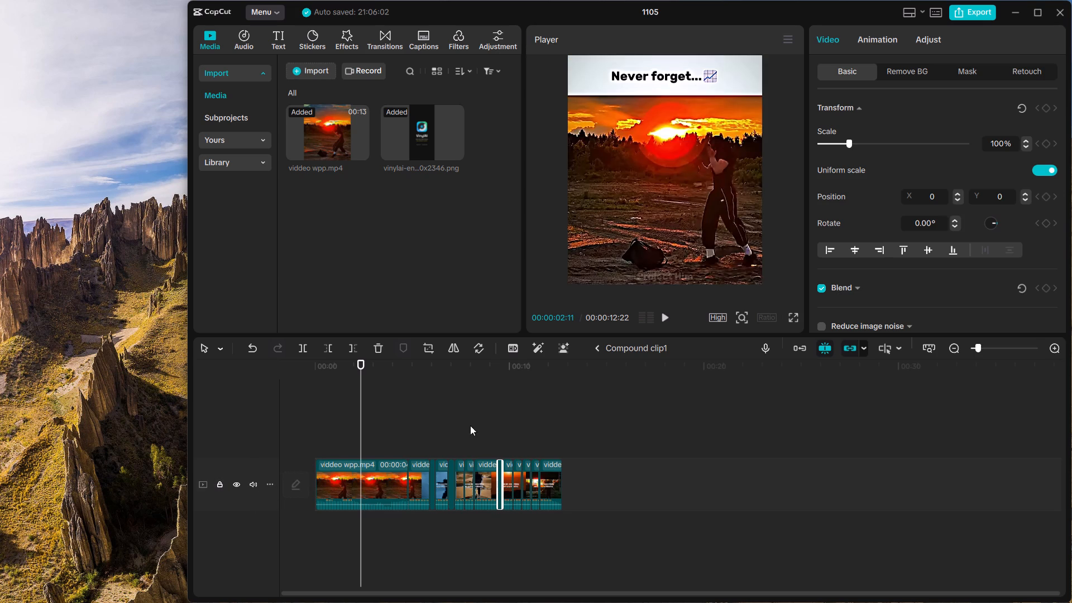
click(502, 476)
click(502, 476)
drag(502, 476, 503, 477)
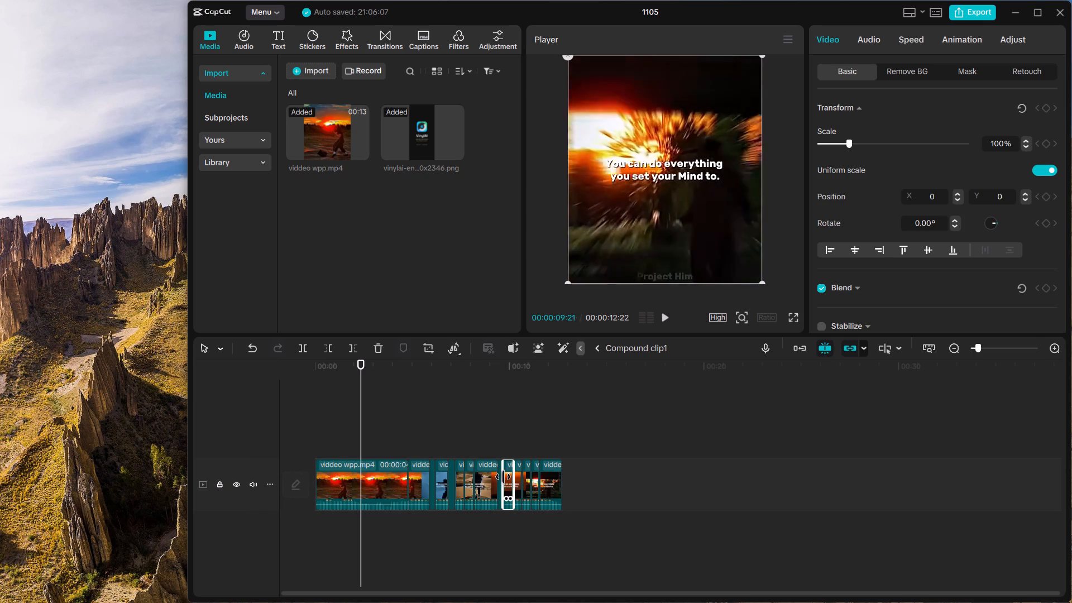
drag(503, 477, 506, 483)
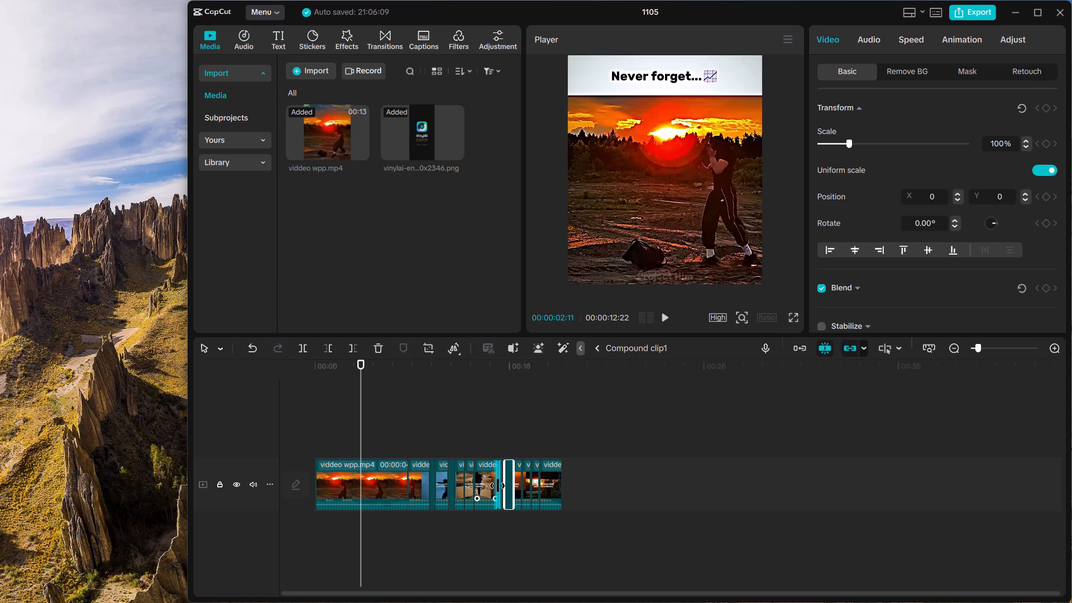
drag(497, 484, 491, 490)
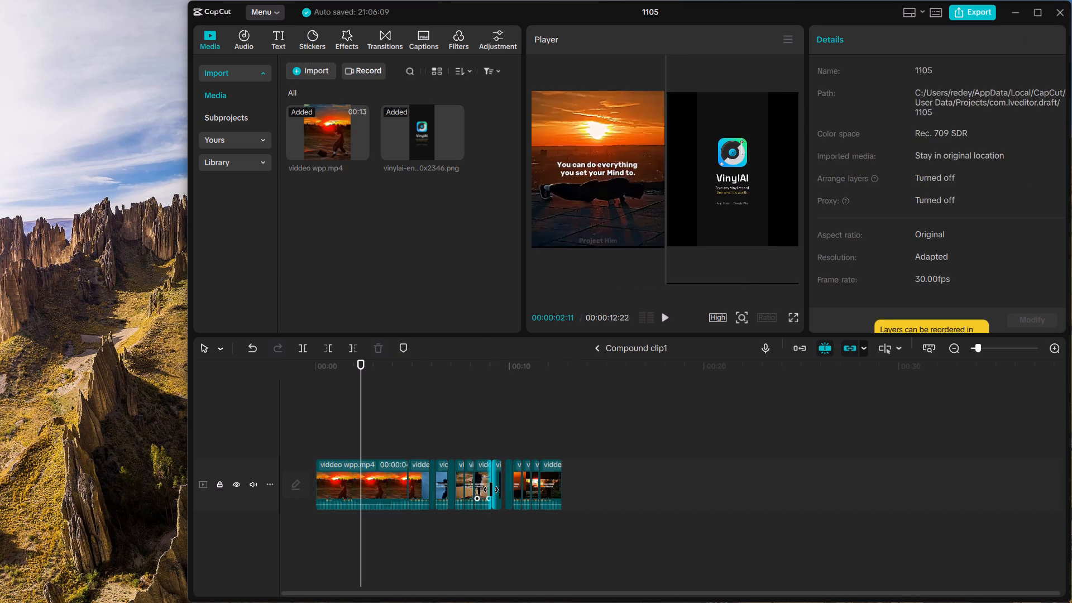
drag(491, 490, 488, 491)
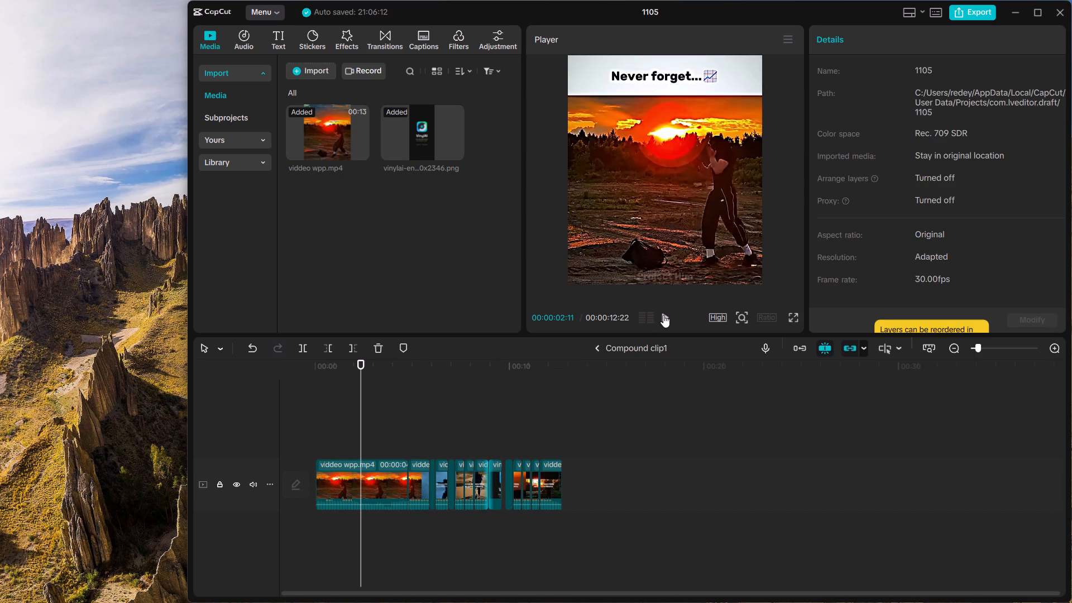
Play the compound clip to the end to check the lengthened end card.
click(663, 315)
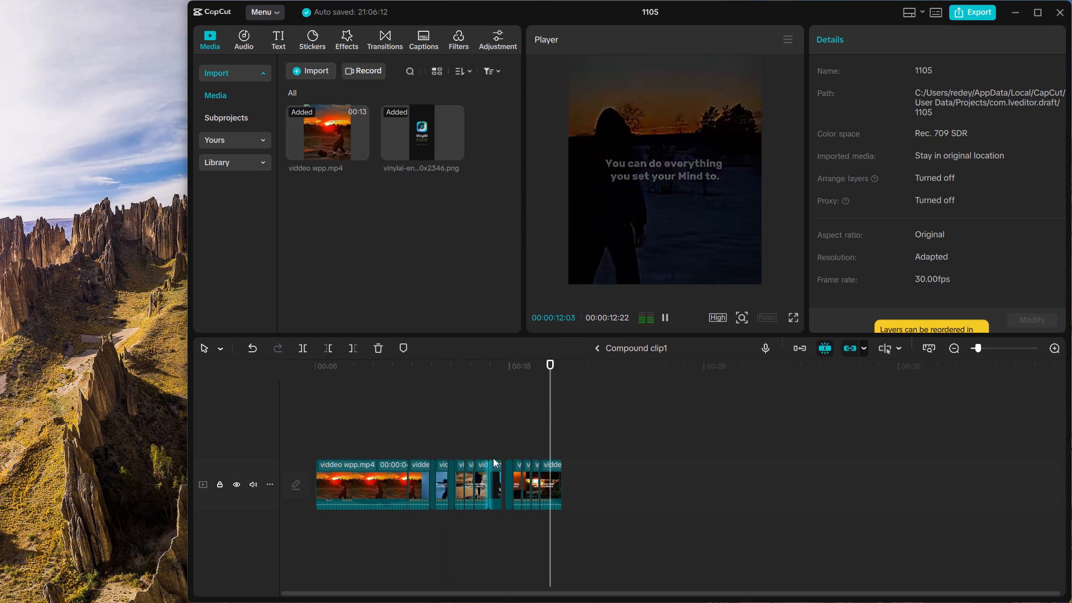
Replace the short segment at about 6 seconds with vinylai-camera-overlay-1080x2346, keeping the original video effect.
click(431, 479)
click(431, 479)
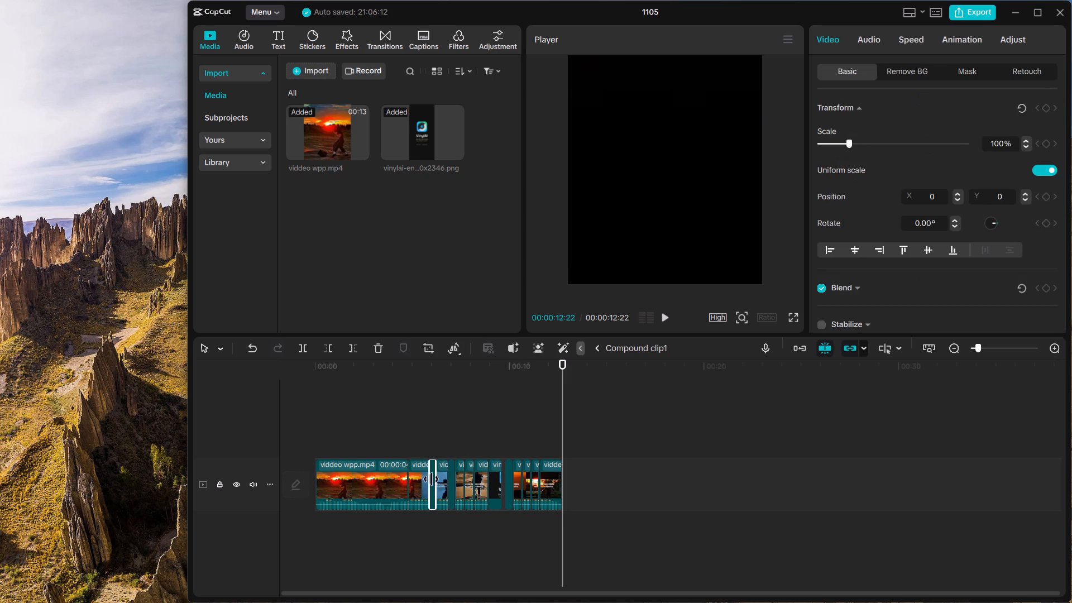
click(431, 479)
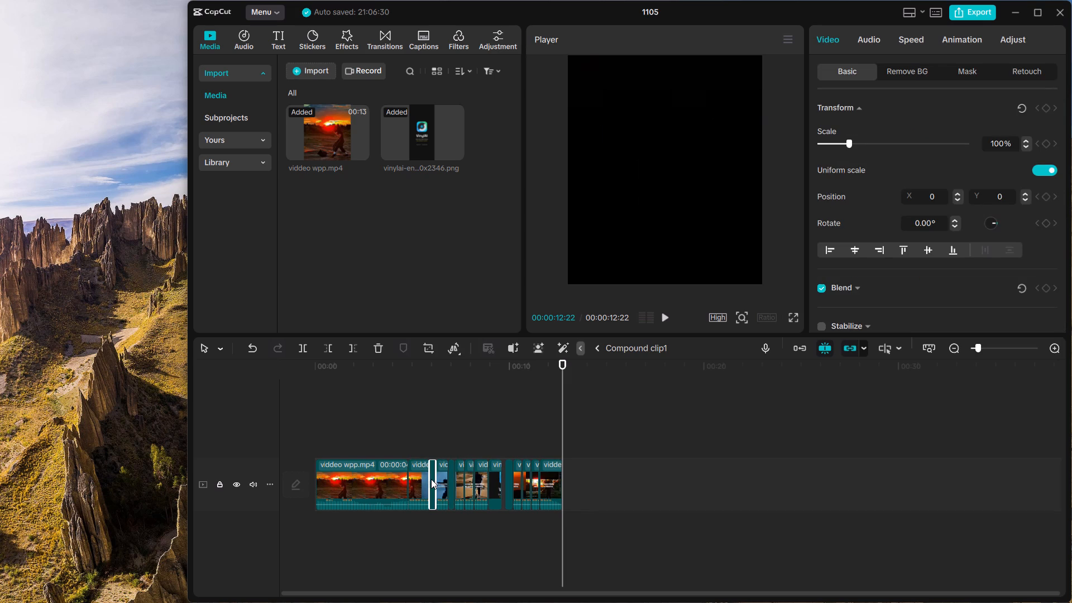
double_click(431, 479)
click(431, 479)
right_click(431, 479)
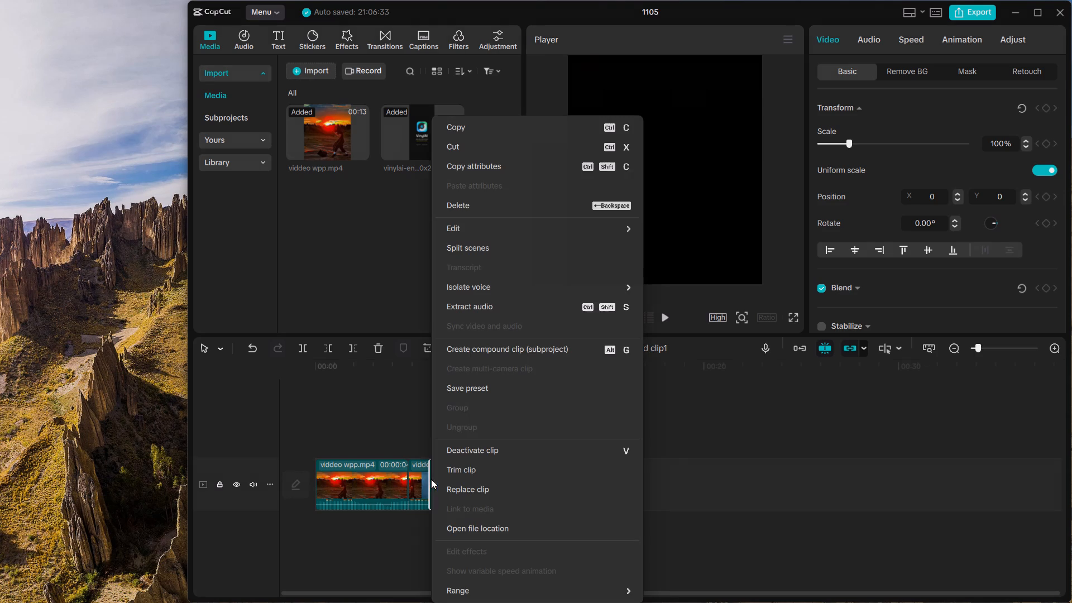
click(495, 485)
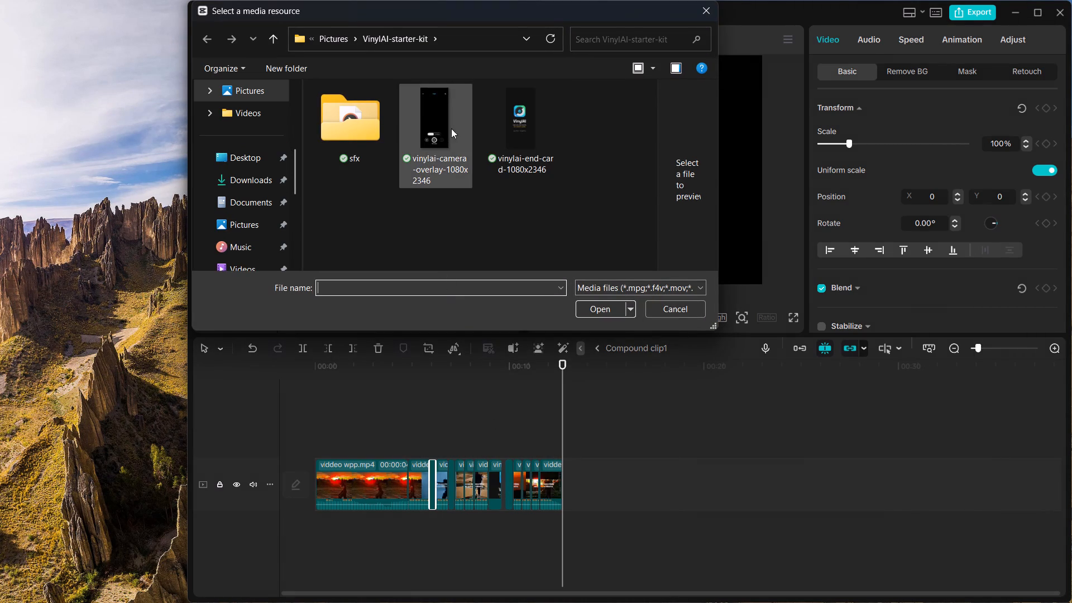
double_click(441, 131)
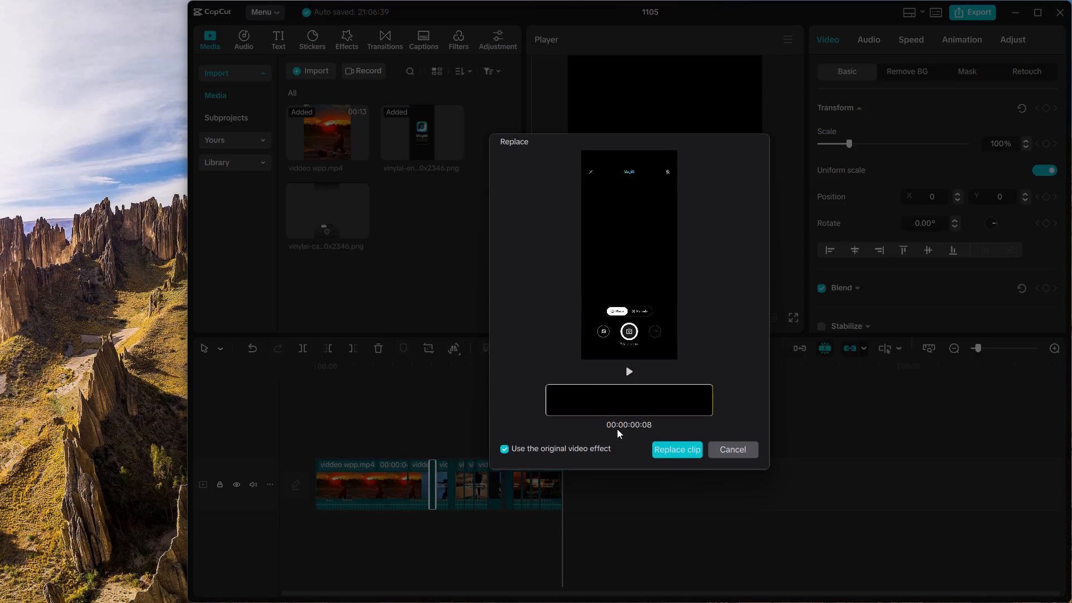
click(688, 454)
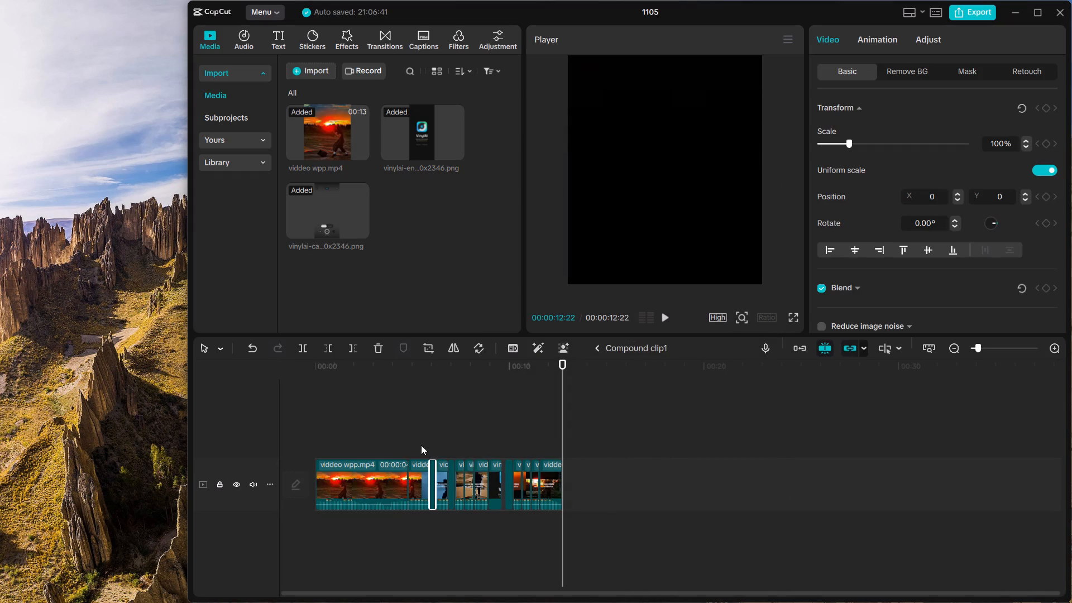
Try to replace the first viddeo wpp.mp4 segment with cash-register_728224 from the starter kit's sfx folder.
right_click(406, 478)
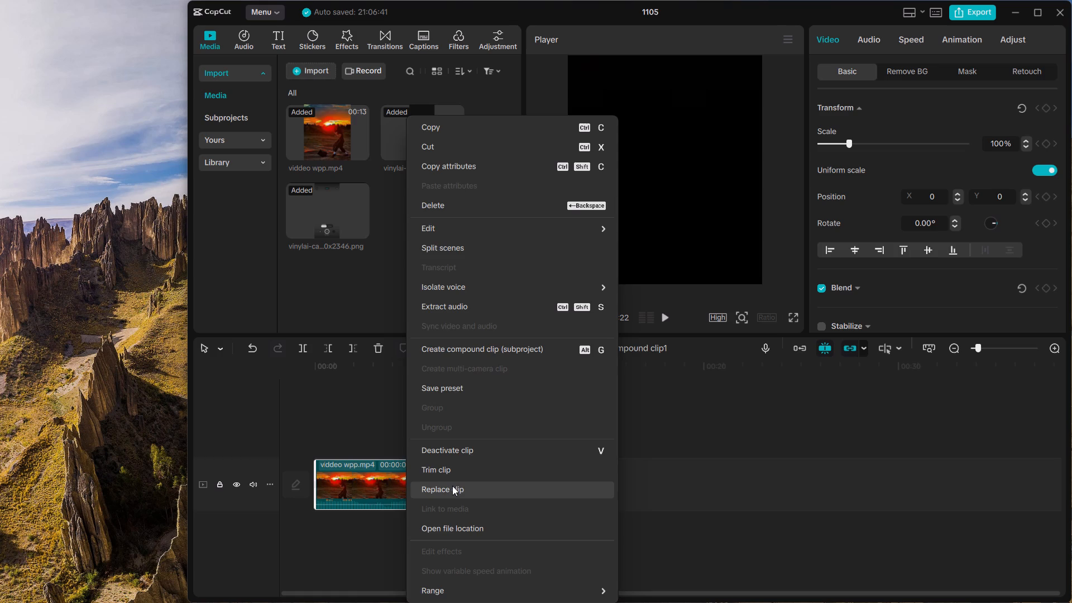
click(452, 486)
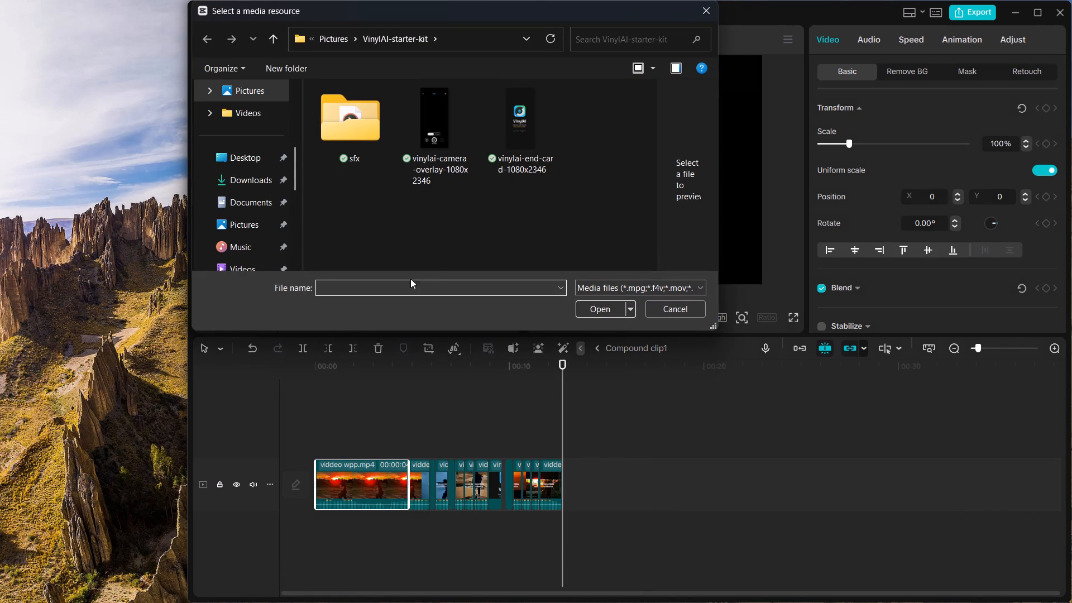
triple_click(360, 141)
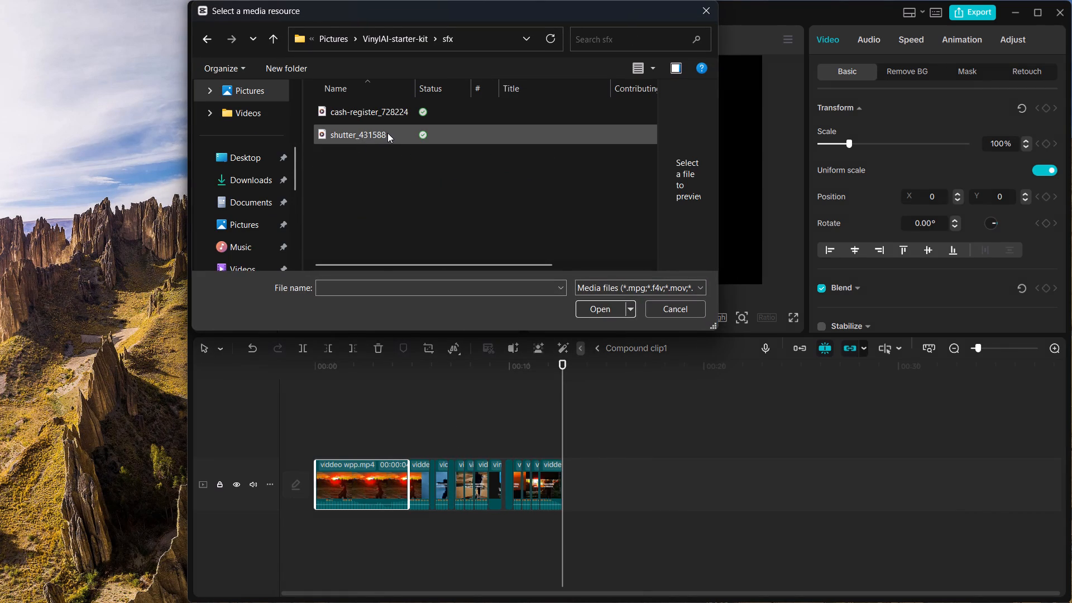
double_click(388, 108)
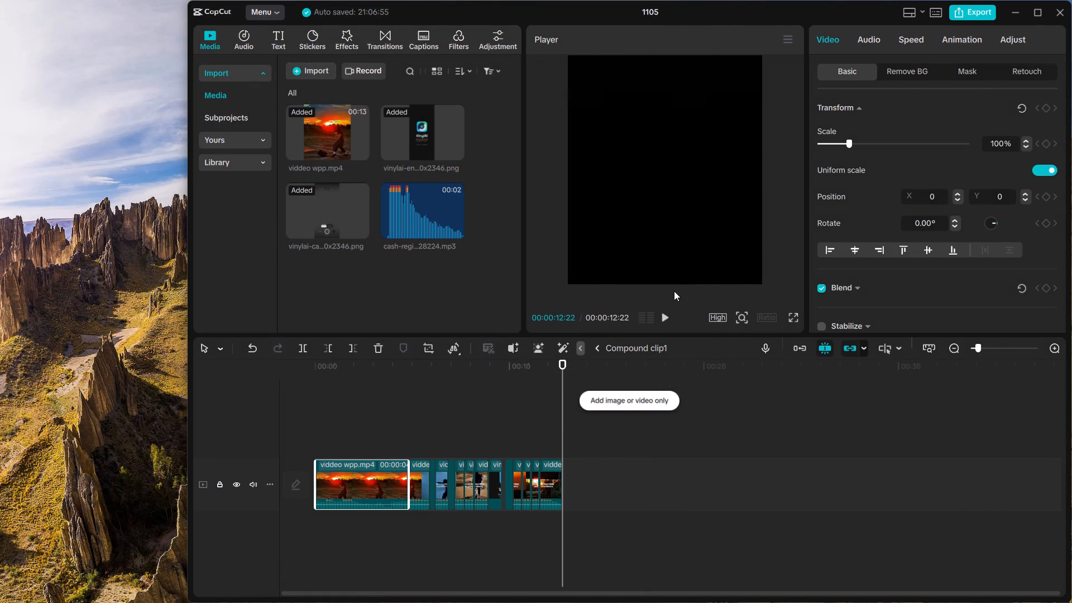
Play the compound clip to its end and start it again to review the edited segments.
click(664, 310)
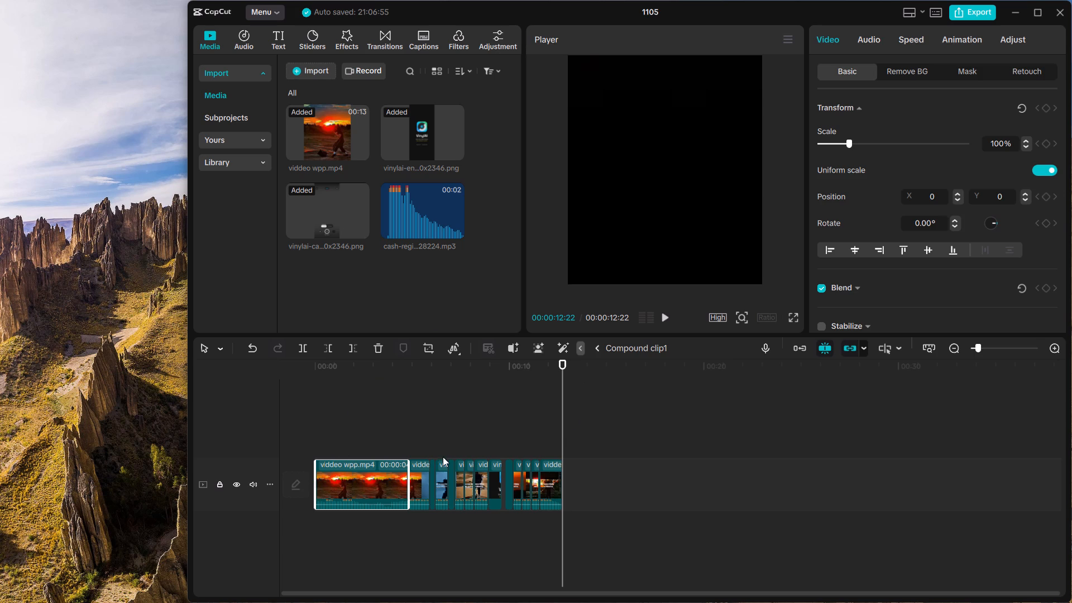
click(663, 319)
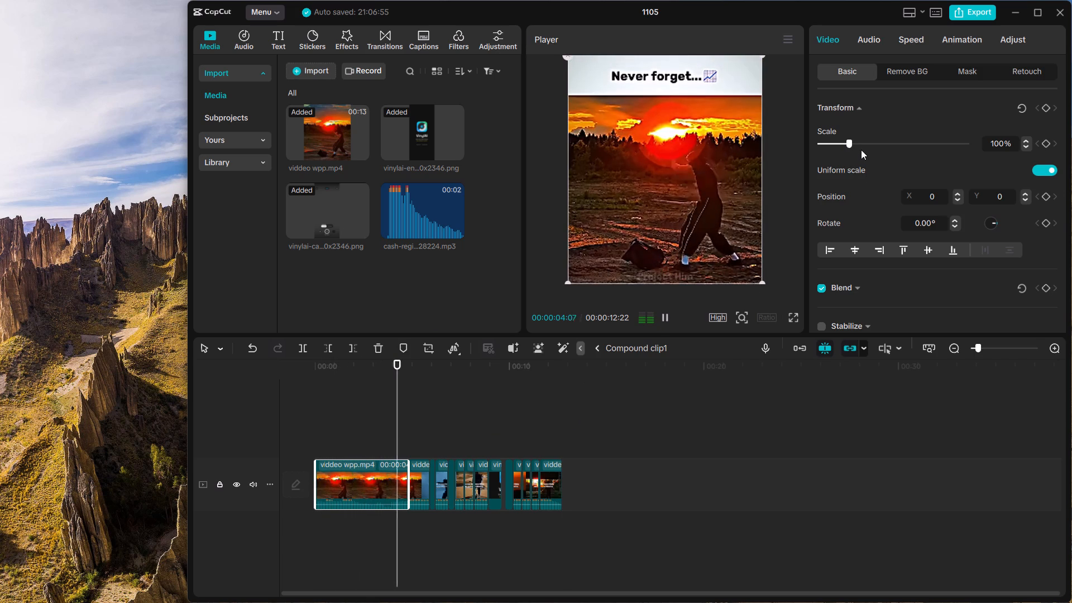
Set the scale of the first viddeo wpp.mp4 segment to 302%.
drag(846, 147, 787, 175)
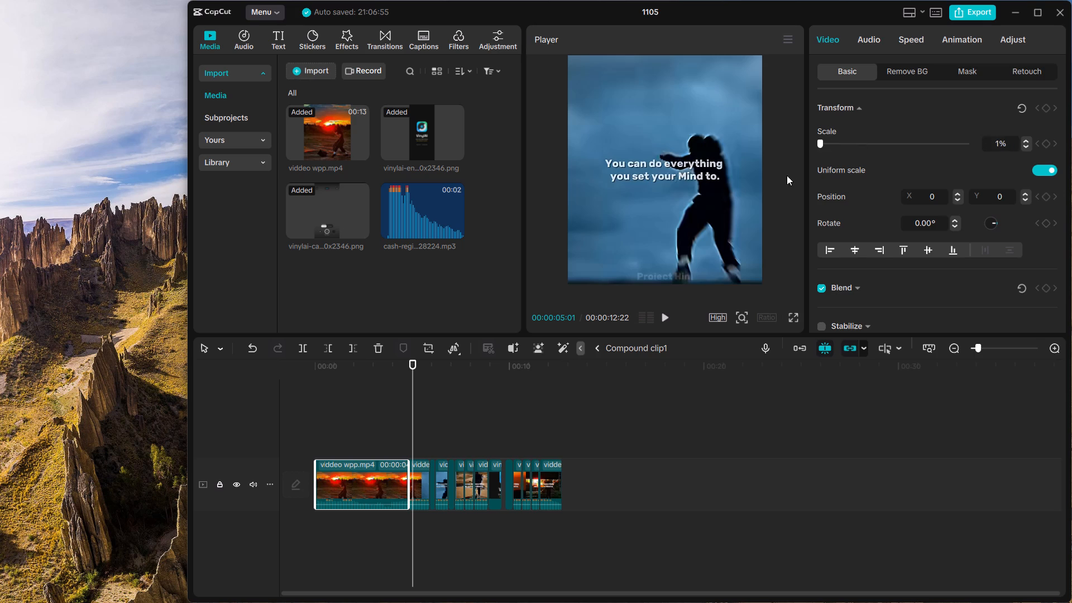
drag(787, 175, 1044, 175)
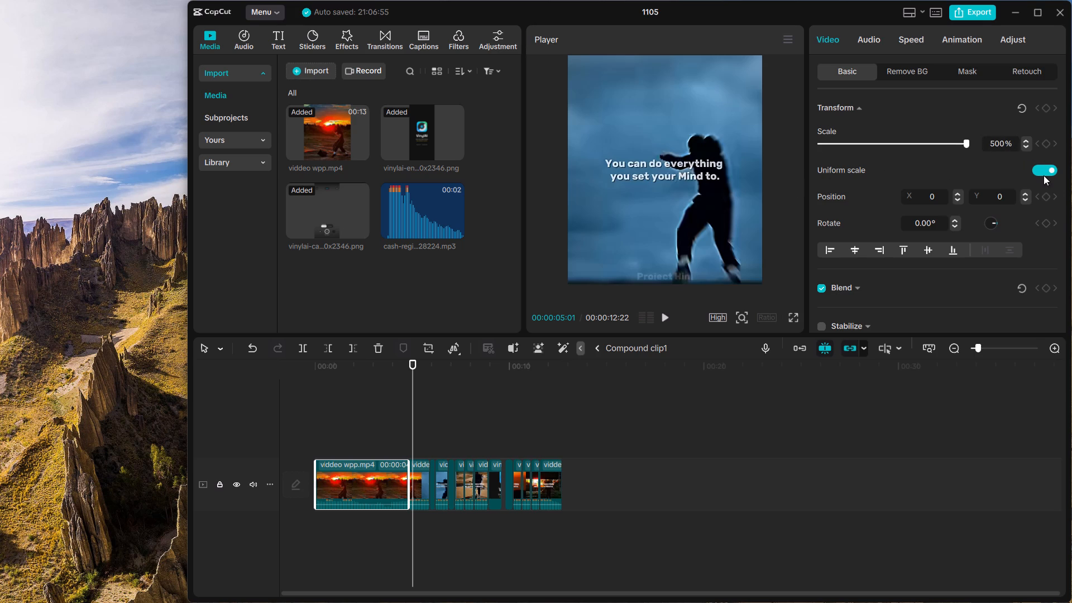
drag(1044, 175, 906, 212)
Play the compound clip from about 5 seconds to review the segments after the first one.
click(662, 326)
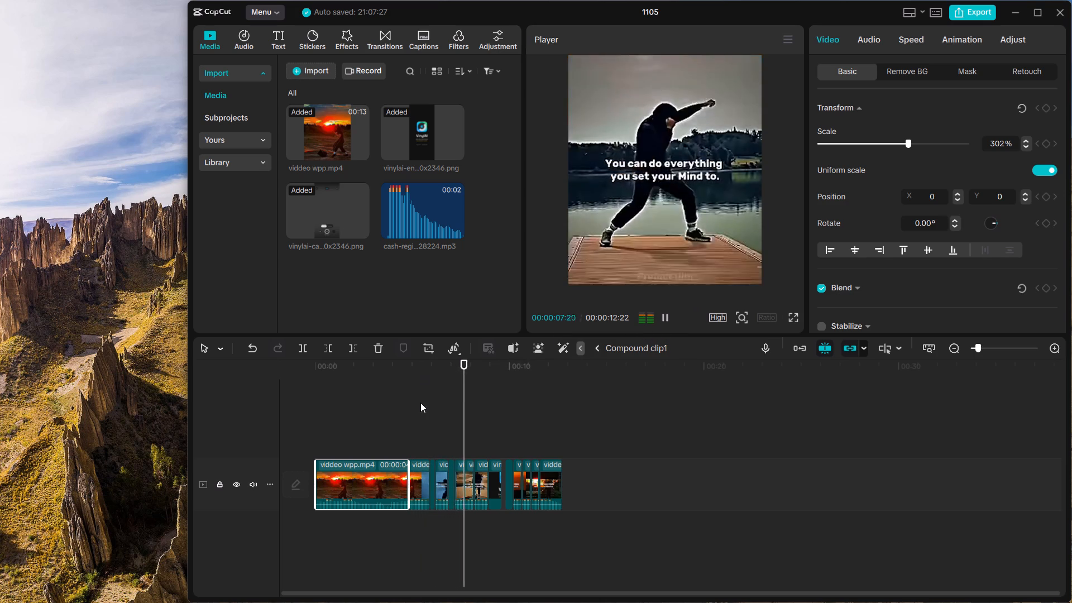
Move the cut between the second viddeo wpp.mp4 segment and the short camera overlay segment earlier, to about 5.4 seconds.
click(431, 499)
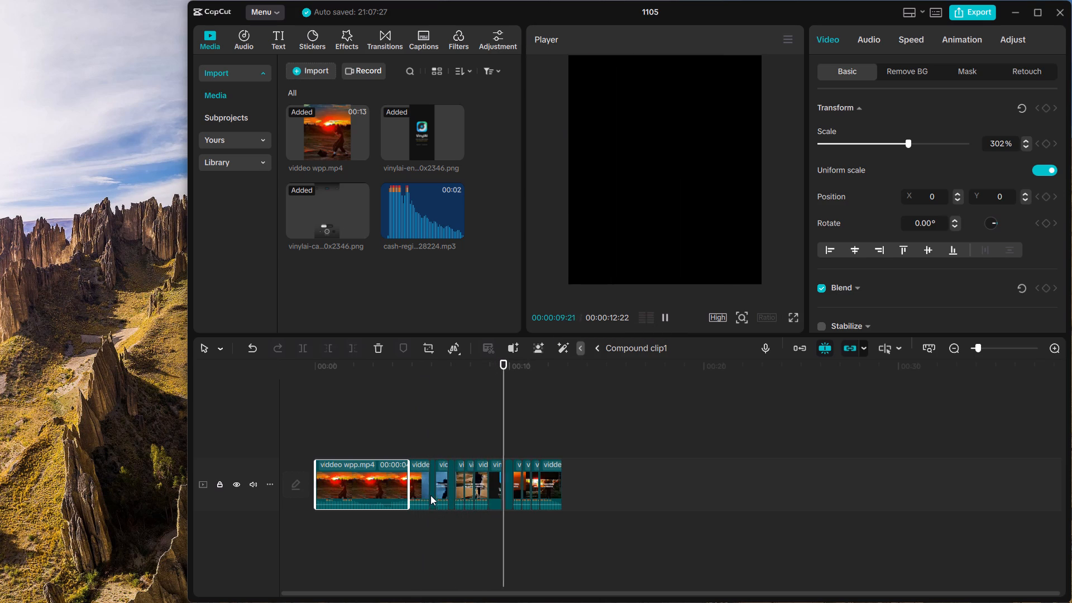
drag(429, 489, 421, 491)
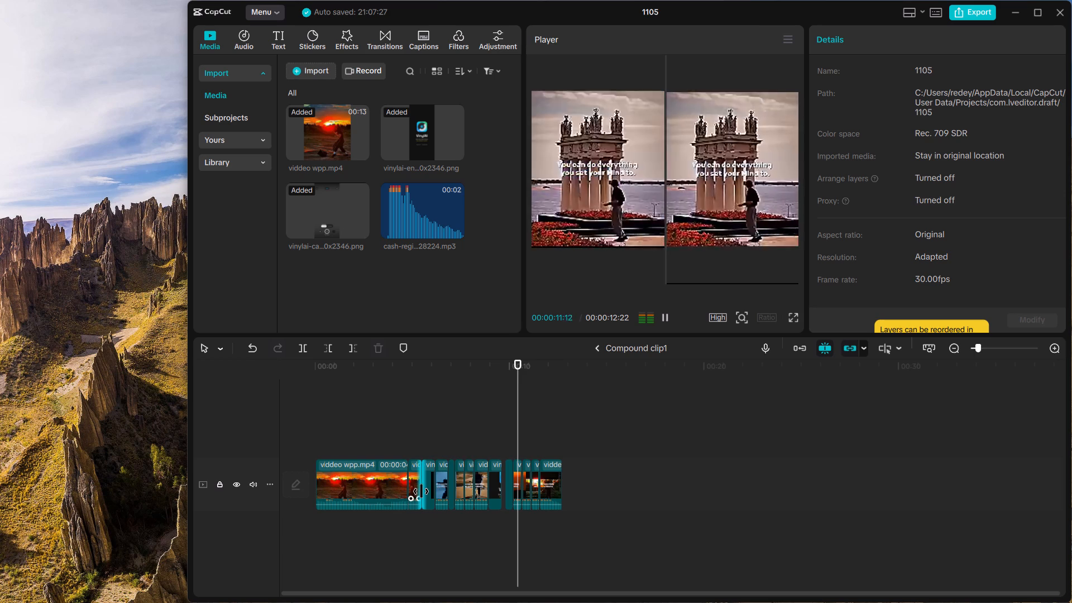
drag(421, 491, 419, 492)
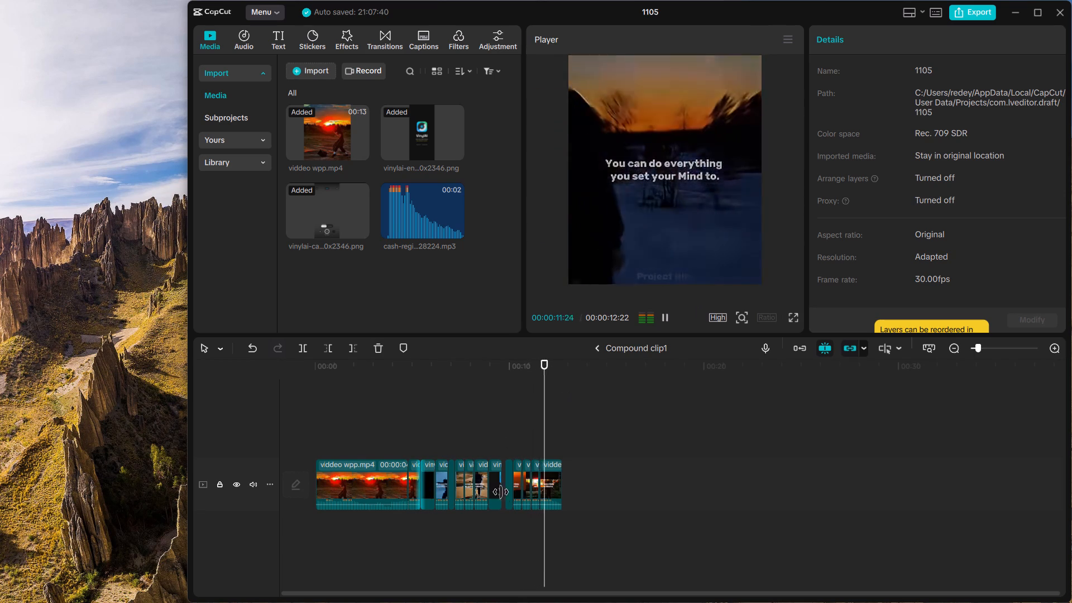
Play the compound clip from the start of the first camera overlay segment to the end to review the moved cut.
click(564, 357)
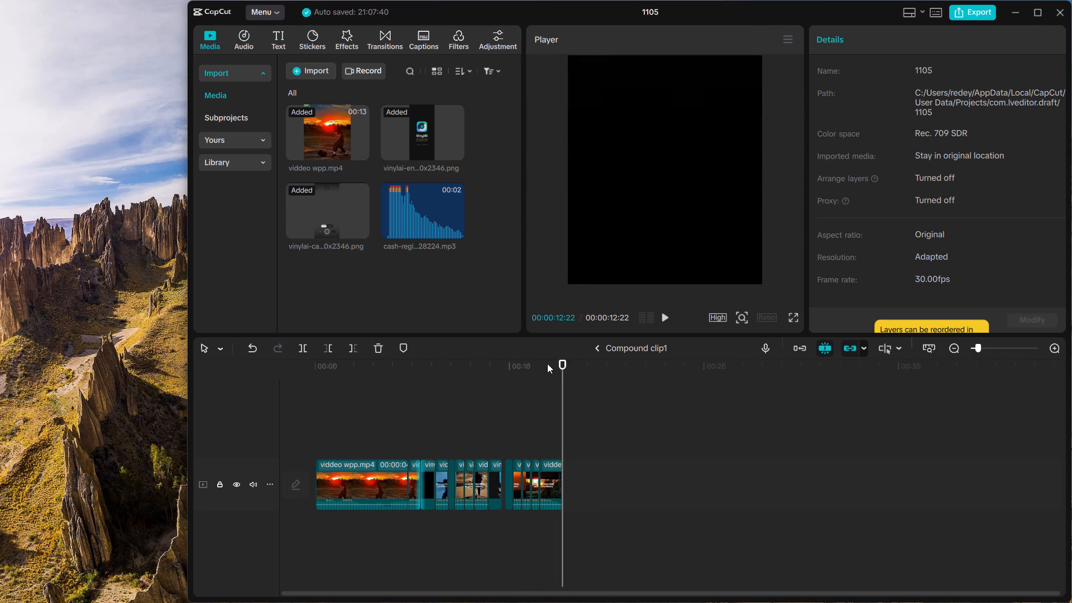
drag(564, 360, 420, 416)
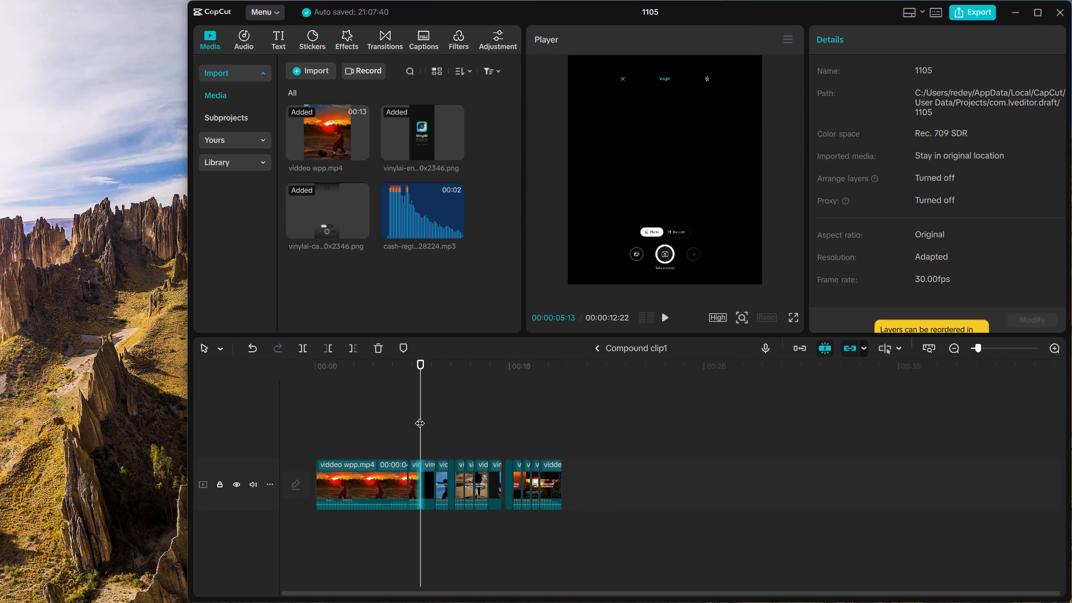
click(663, 319)
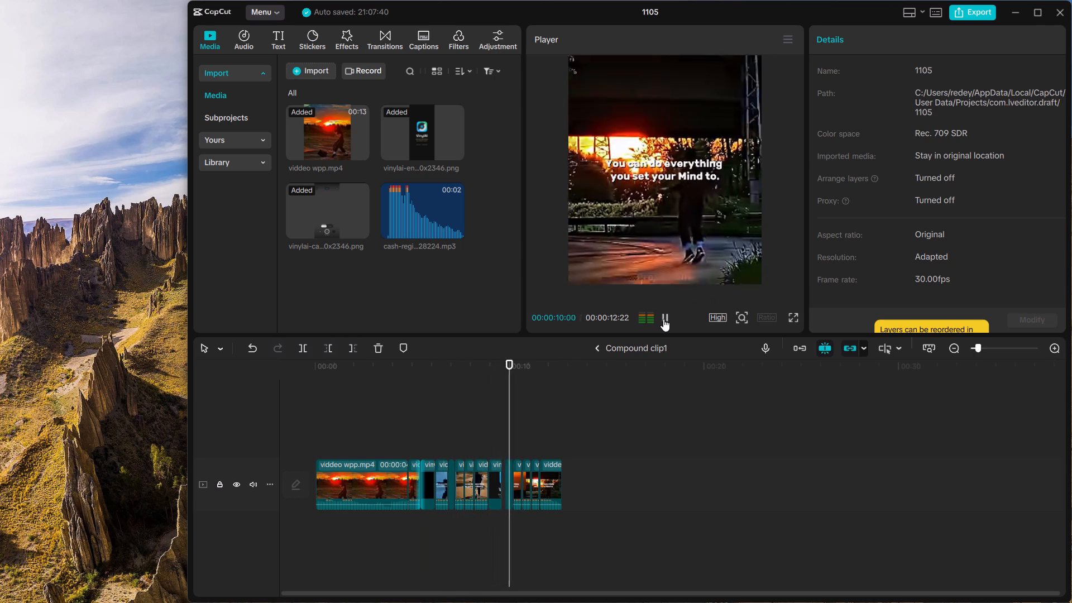
scroll(1063, 129, down, 1)
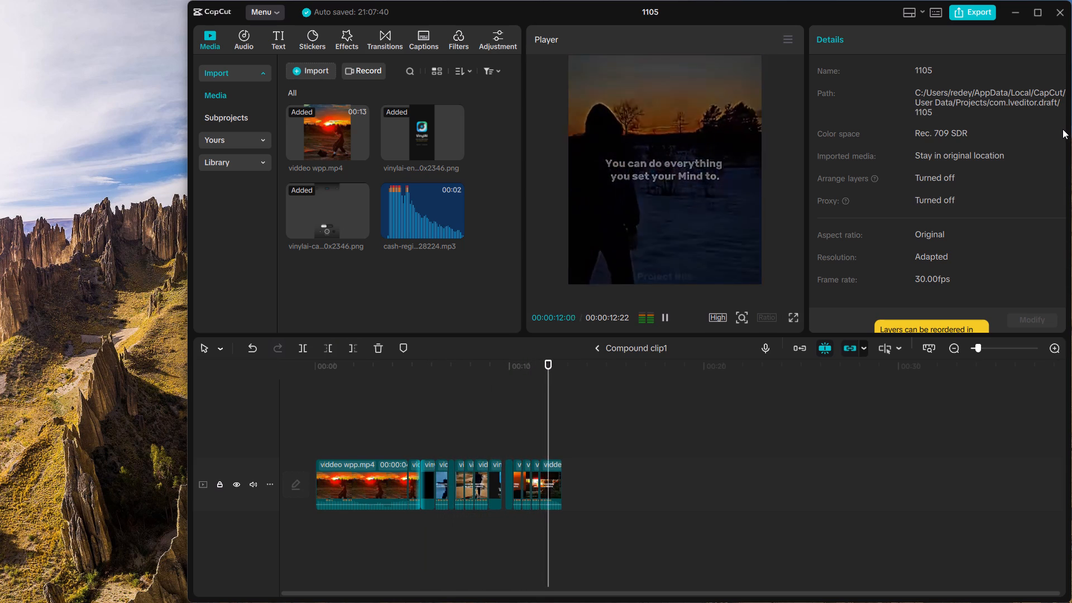
scroll(1063, 129, down, 1)
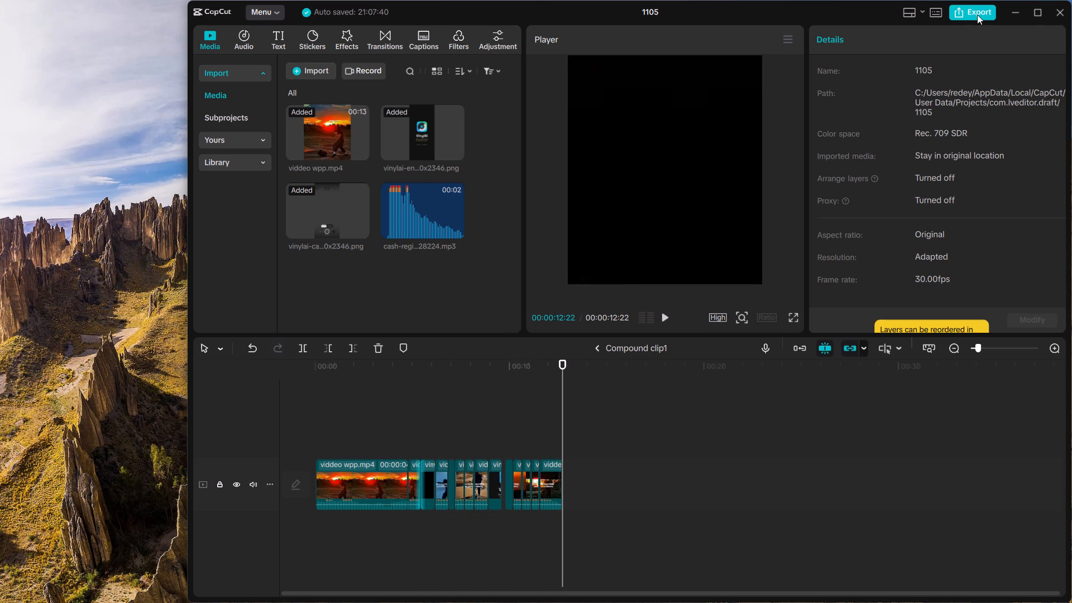
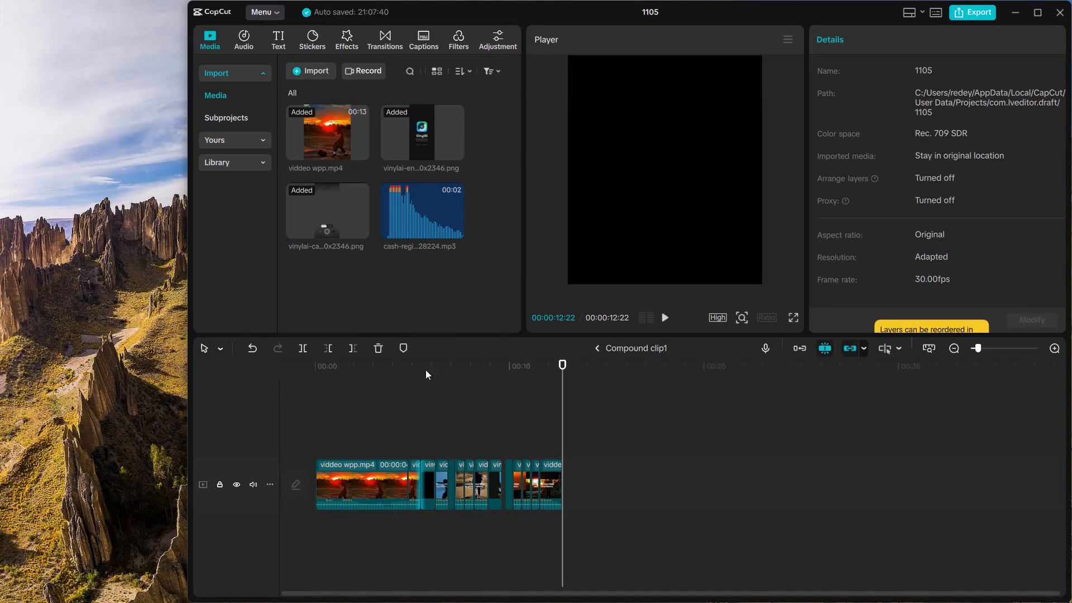
Play the compound clip through to the end to review the current edit.
click(663, 319)
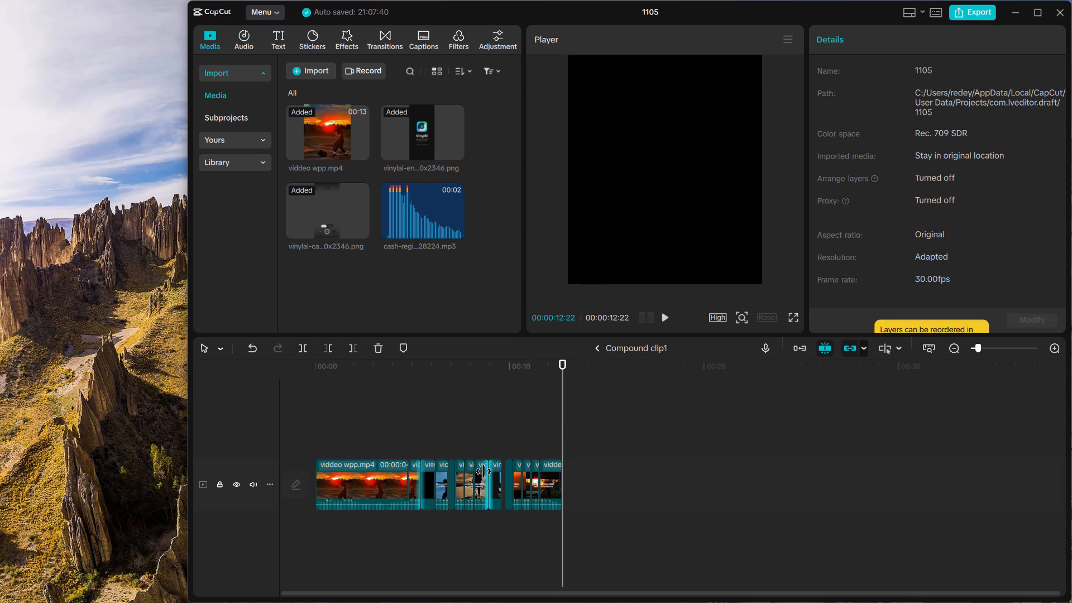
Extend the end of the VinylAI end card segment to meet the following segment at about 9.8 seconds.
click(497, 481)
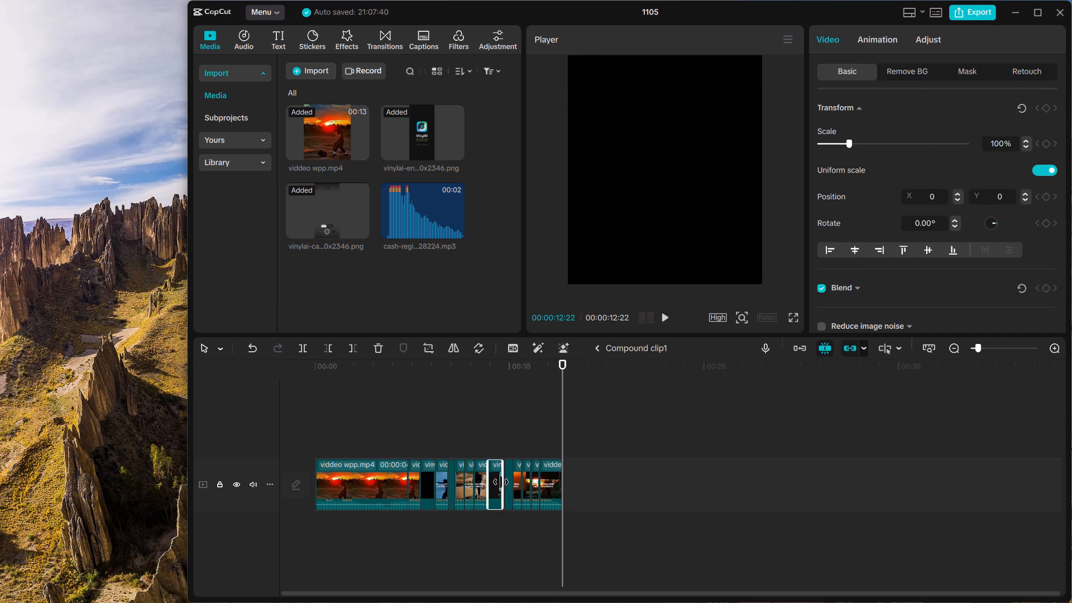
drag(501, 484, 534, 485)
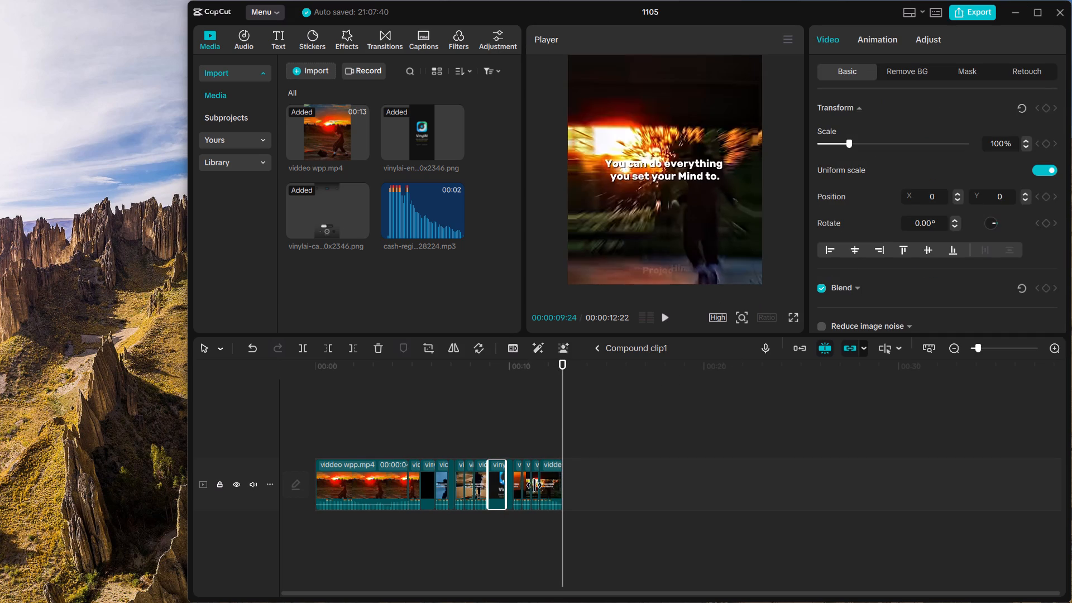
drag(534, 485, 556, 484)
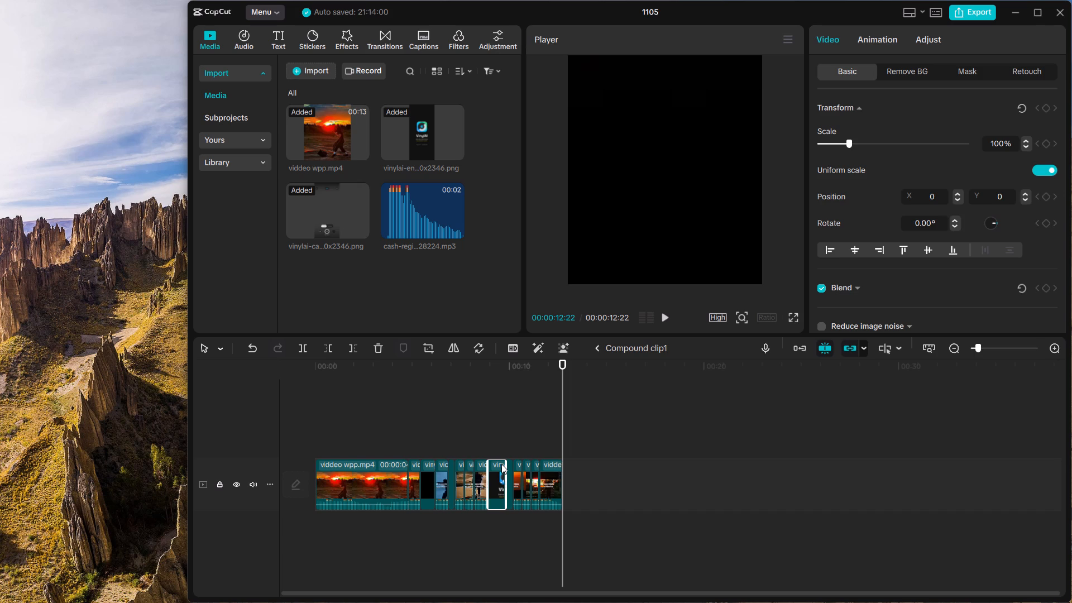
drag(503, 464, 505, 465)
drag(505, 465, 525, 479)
Move the VinylAI end card off the main track onto a new track above, starting at about 6.1 seconds.
drag(500, 479, 553, 475)
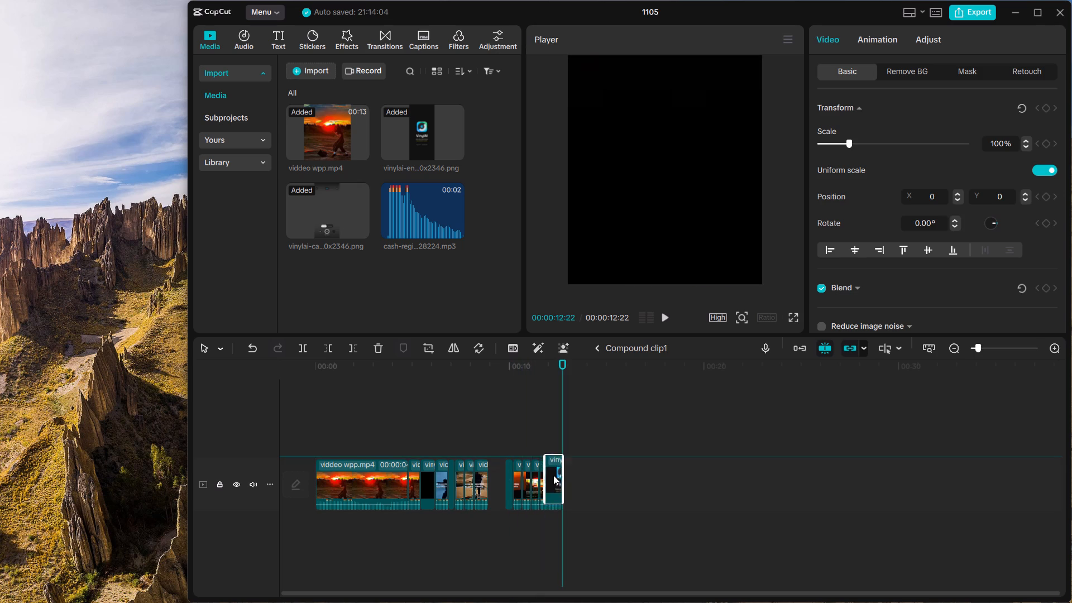
drag(553, 475, 475, 483)
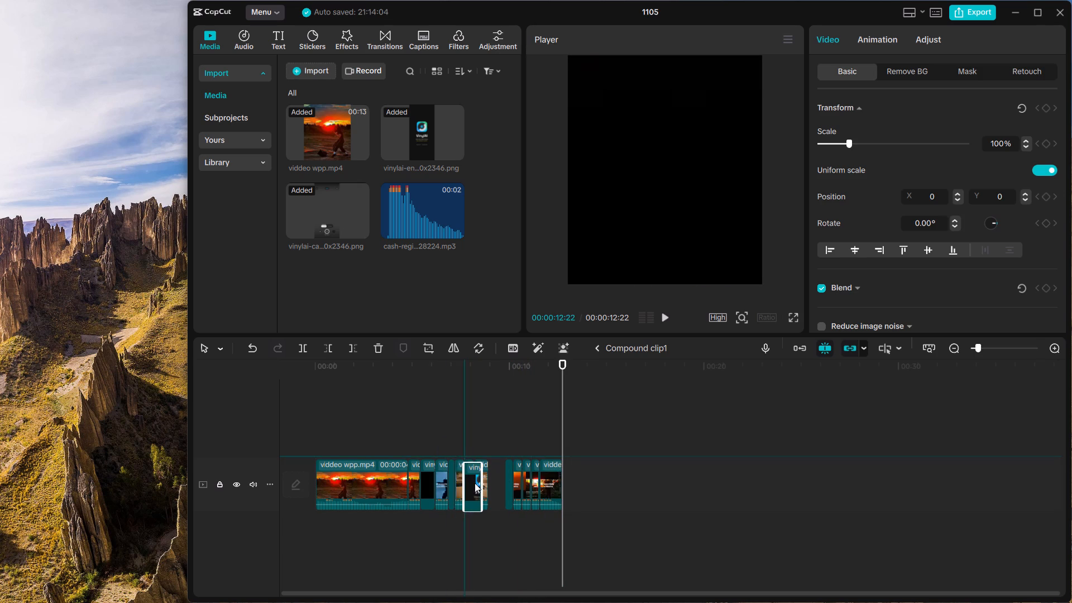
drag(475, 483, 446, 473)
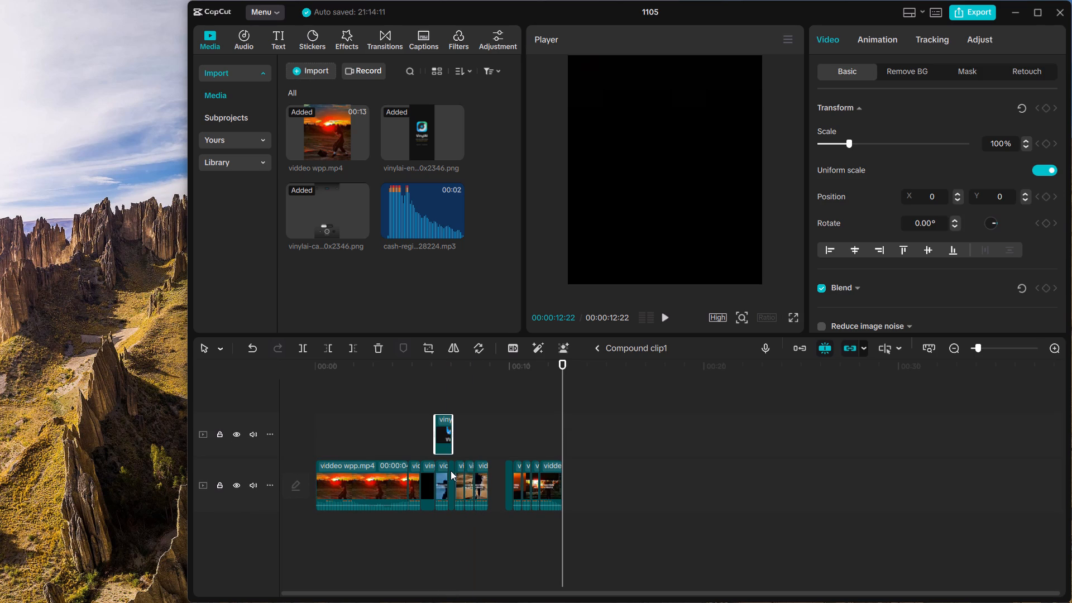
Retime the viddeo wpp.mp4 segment before the main-track gap so it runs from about 9.0 to 9.8 seconds.
click(451, 471)
drag(448, 475, 489, 503)
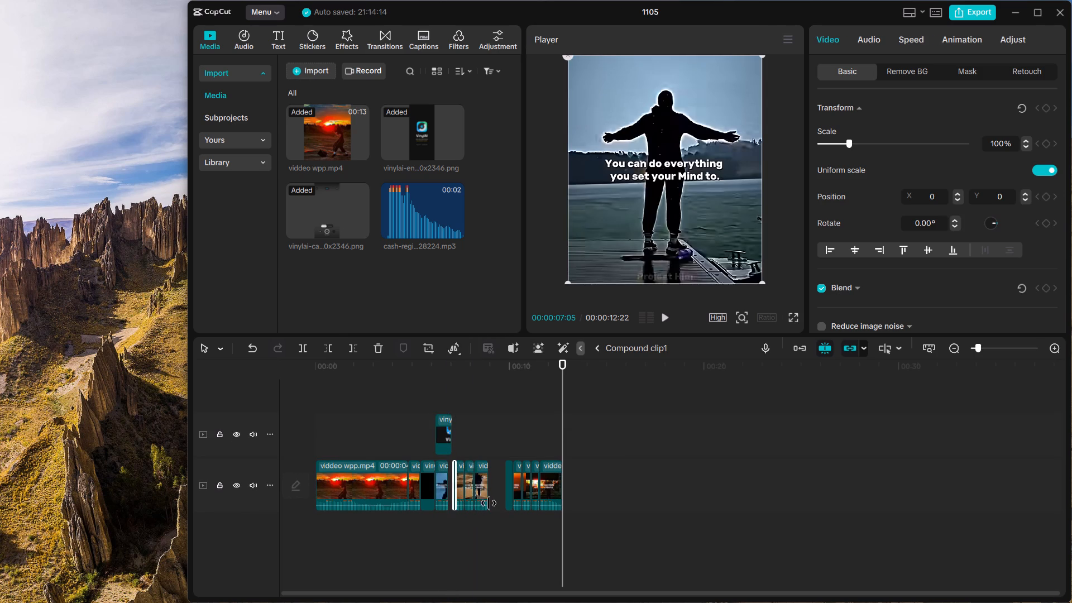
drag(489, 503, 501, 504)
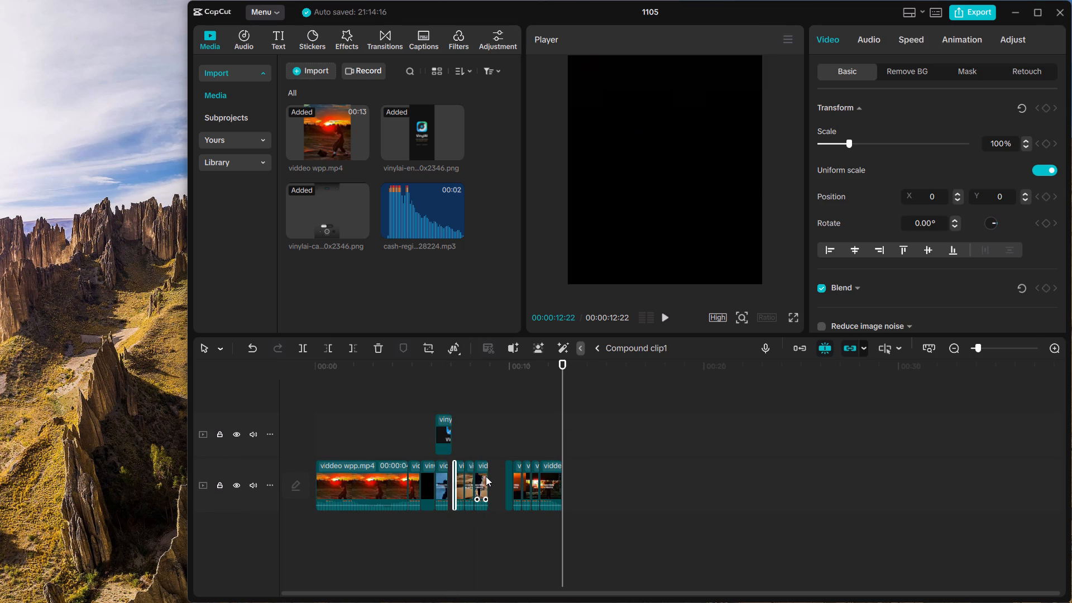
drag(486, 476, 511, 491)
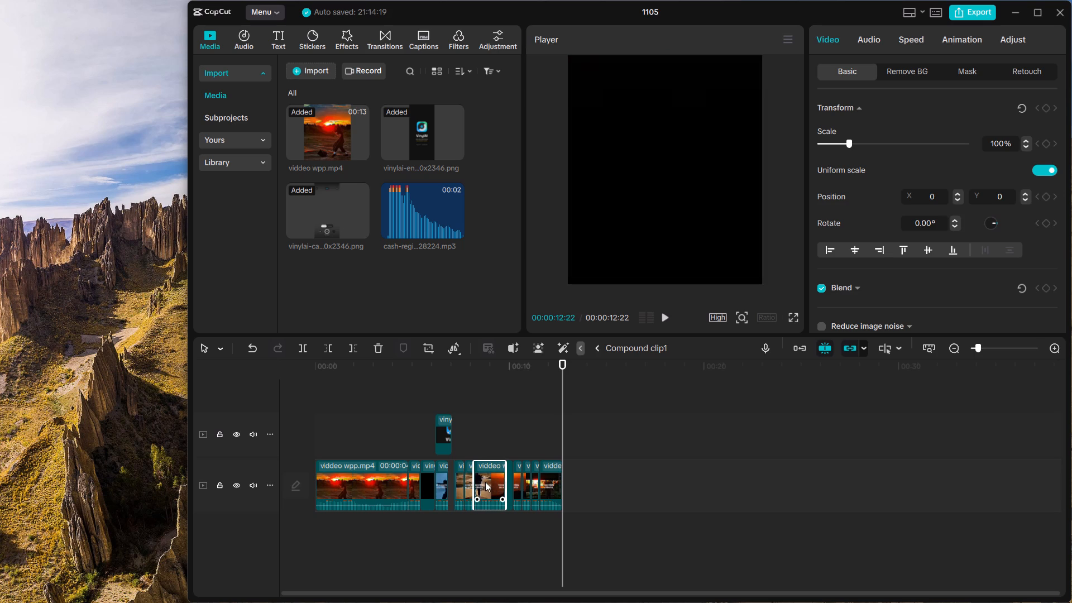
drag(477, 481, 497, 485)
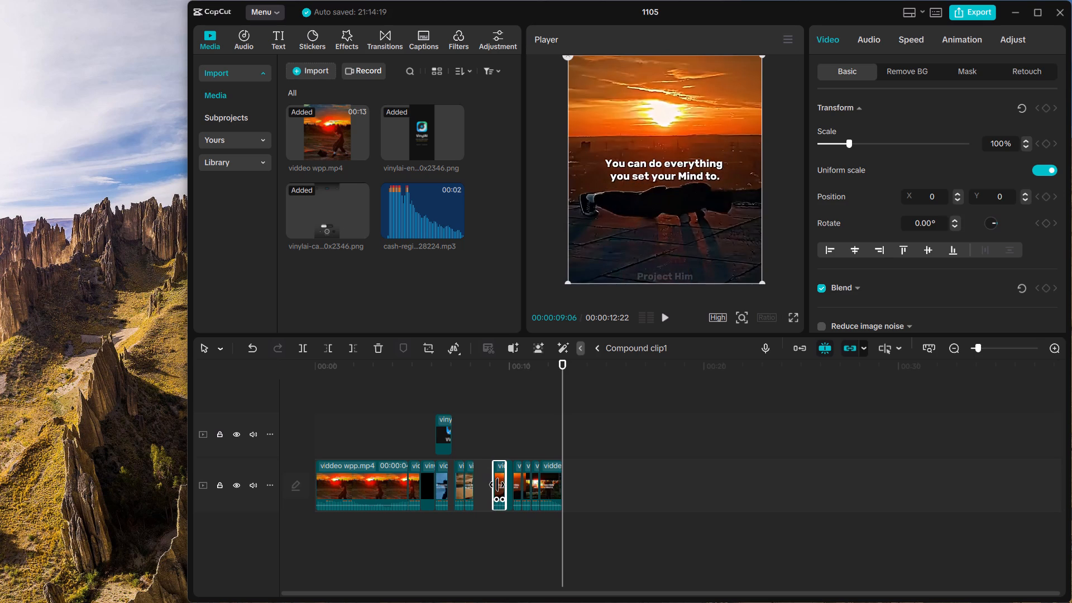
drag(497, 485, 495, 485)
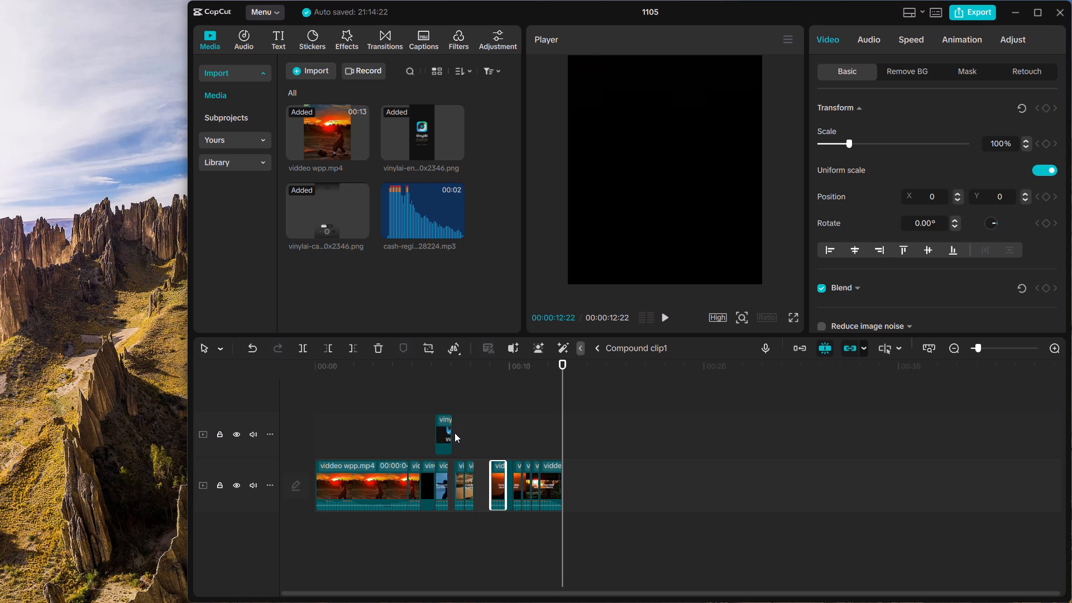
Lengthen the VinylAI end card to about 2 seconds and place it at about 7.2 seconds on the upper track.
drag(450, 433, 471, 437)
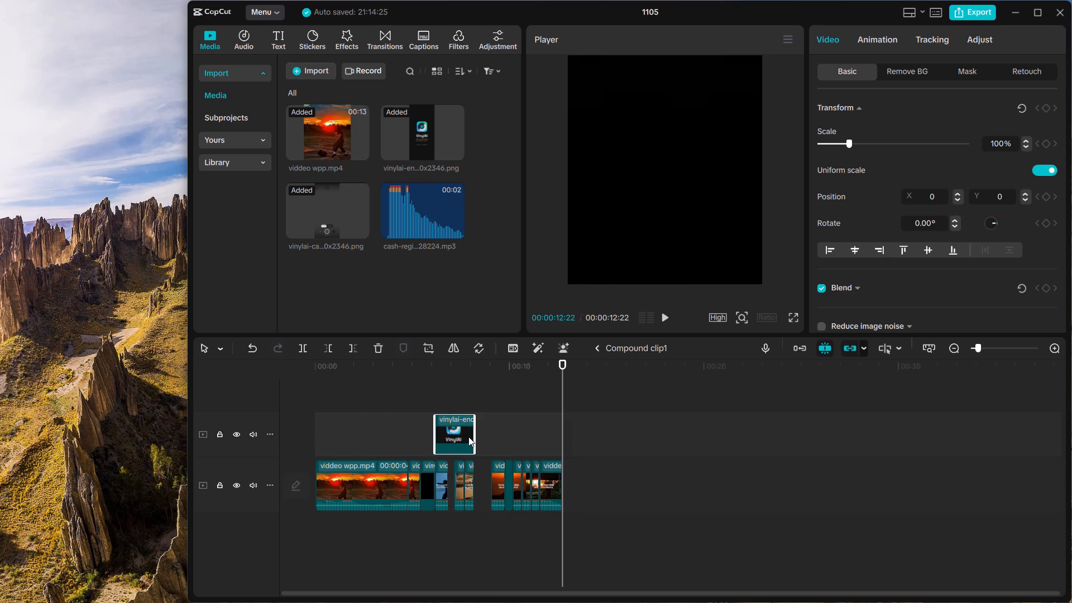
drag(460, 437, 483, 481)
click(483, 481)
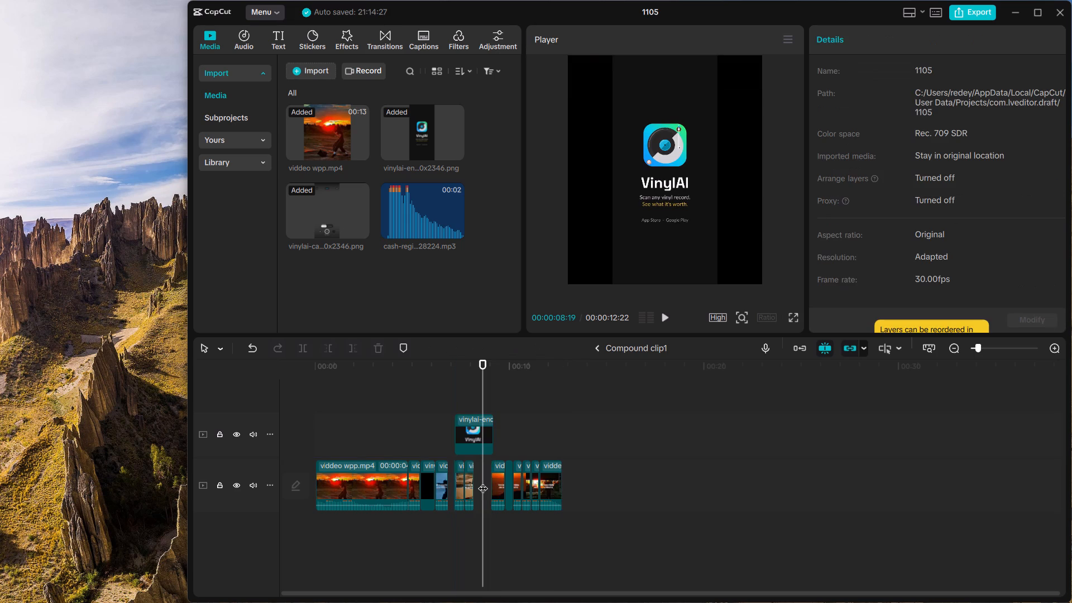
Trim the short segment before the gap to a sliver and extend the segment preceding it to about 8.1 seconds.
drag(469, 484, 576, 476)
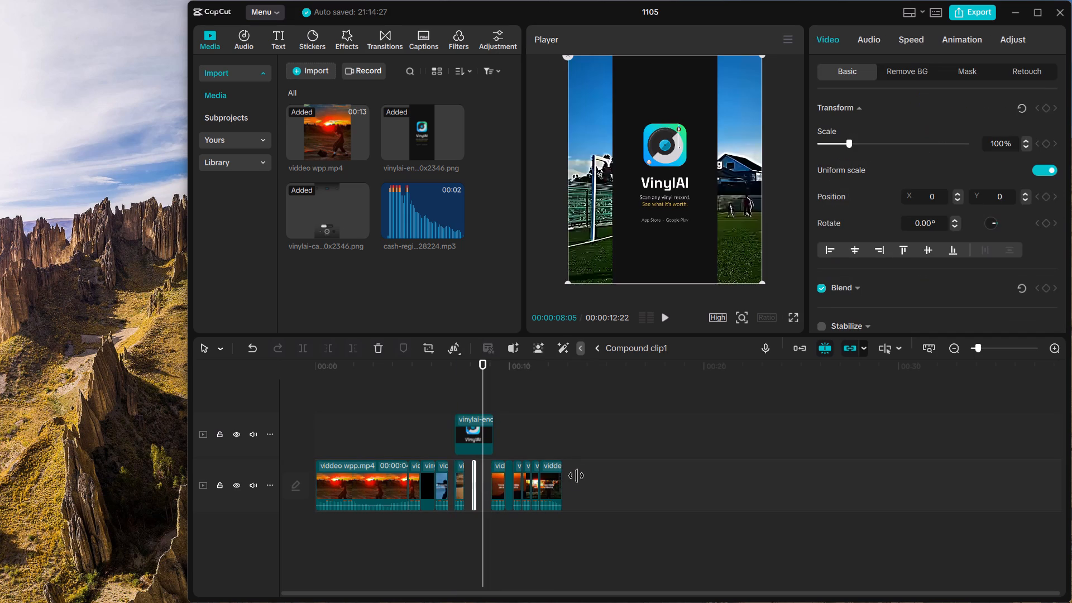
drag(576, 476, 576, 478)
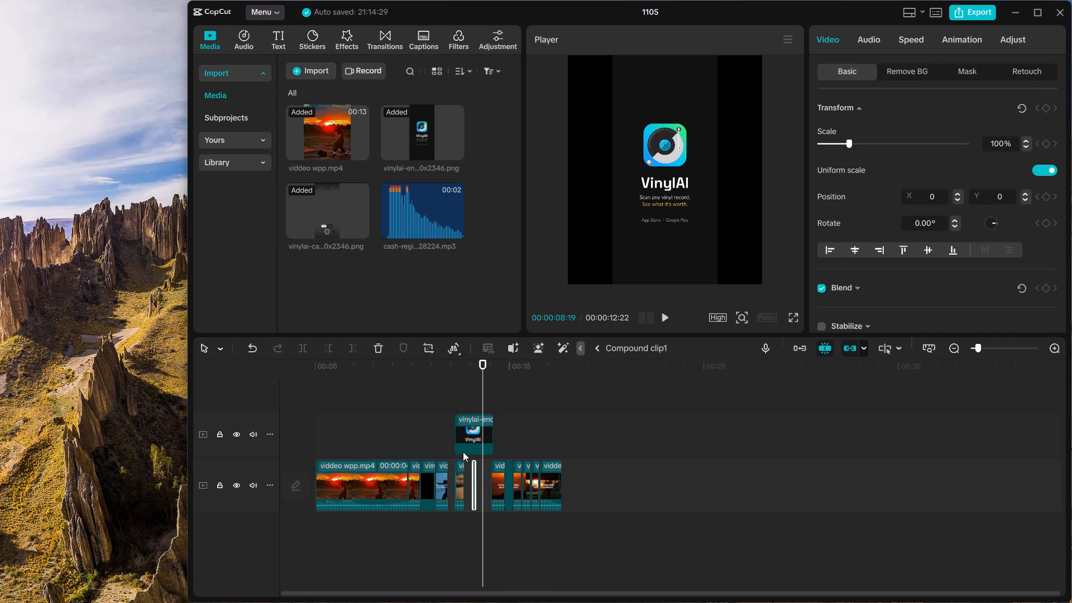
drag(461, 463, 506, 476)
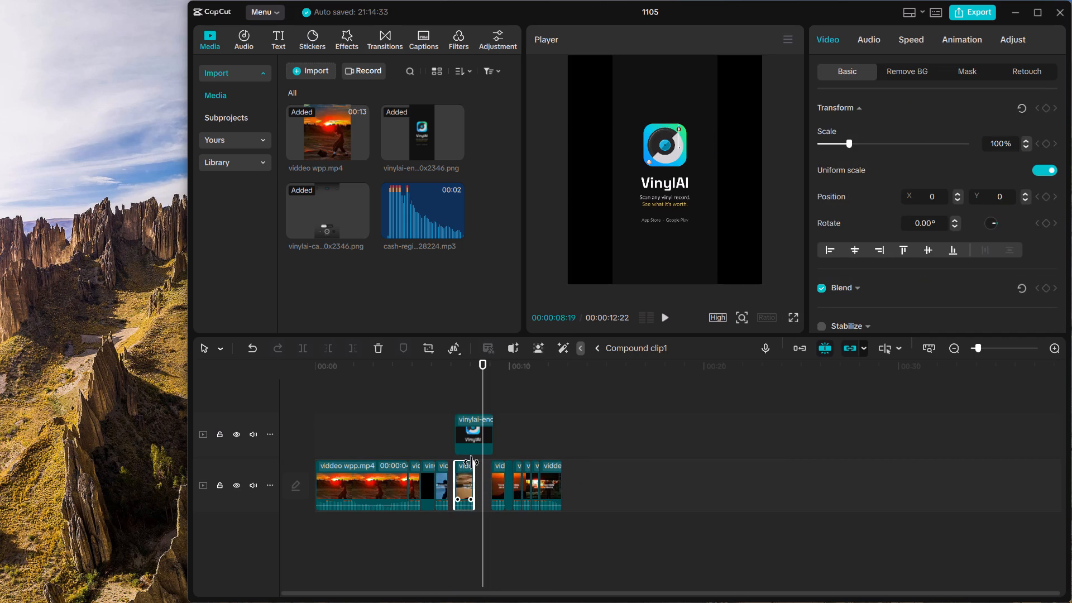
drag(475, 462, 500, 482)
Move the extended viddeo wpp.mp4 segment onto a new track above the main one, spanning about 8.1 to 9.0 seconds.
drag(466, 477, 487, 482)
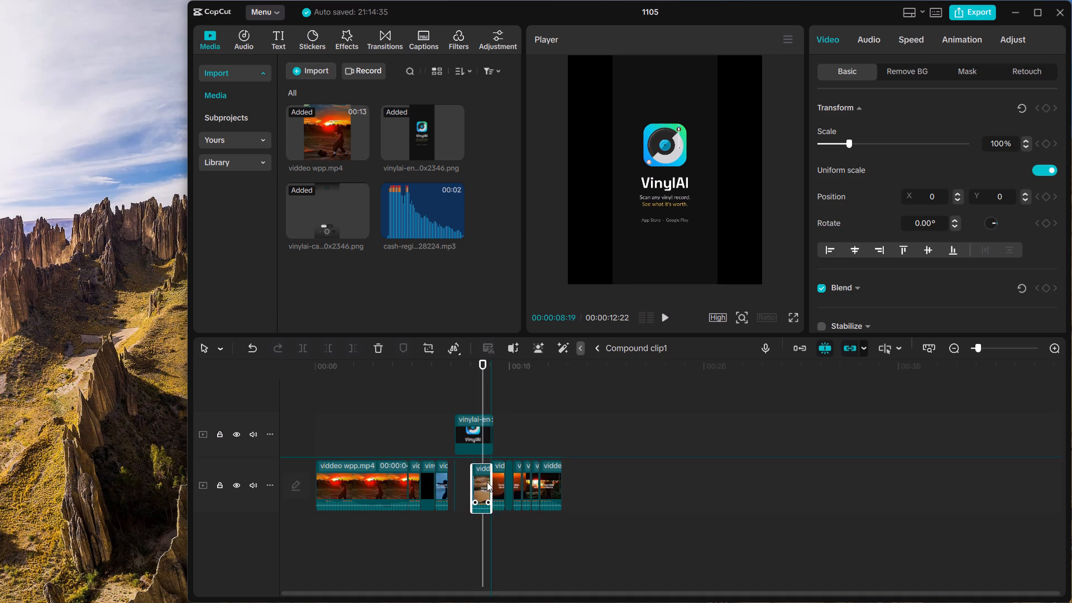
drag(487, 482, 489, 481)
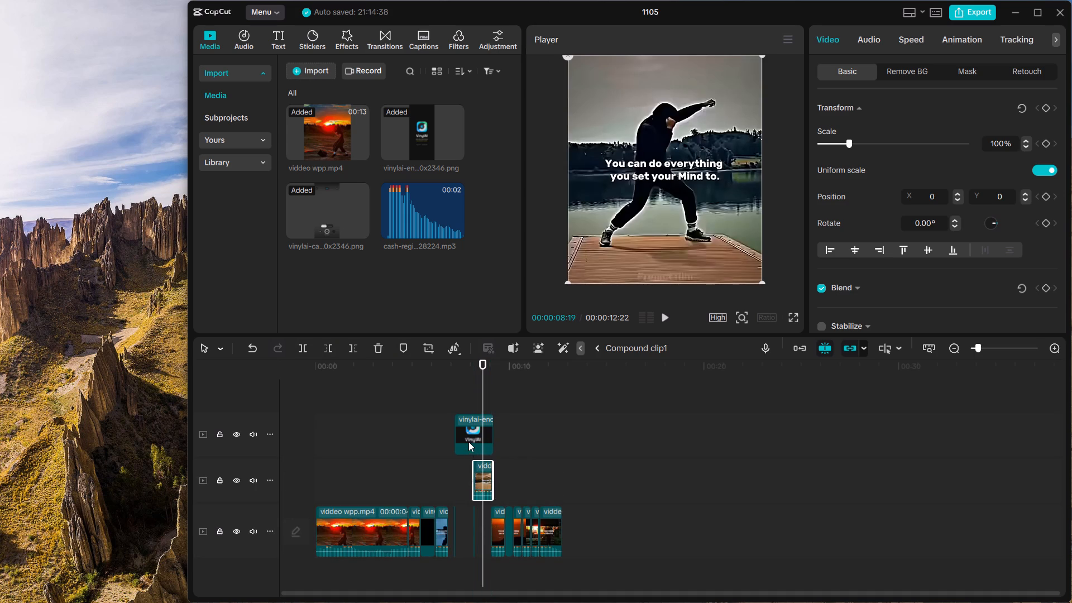
Move the VinylAI end card earlier on the top track so it ends at about 8.6 seconds.
drag(468, 442, 456, 448)
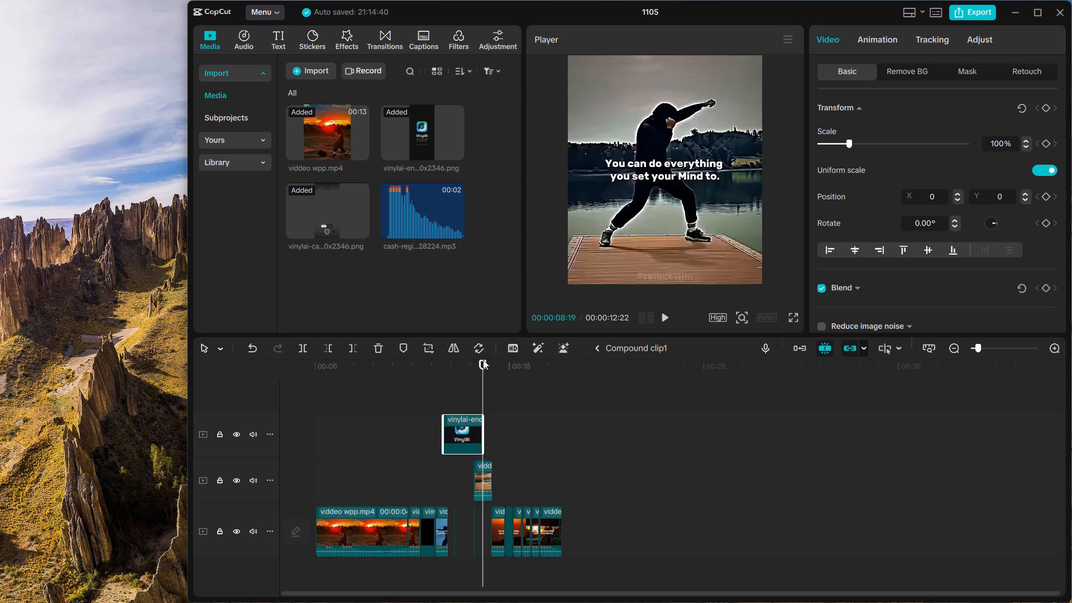
Play the compound clip from the beginning to review the rearranged segments.
drag(483, 359, 284, 348)
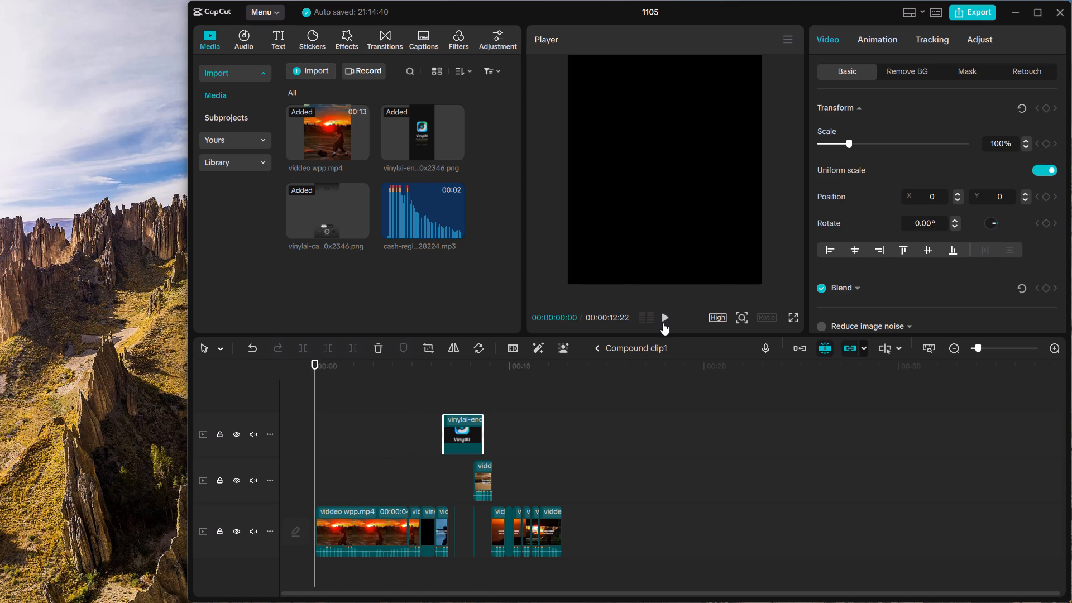
click(663, 323)
scroll(659, 190, up, 1)
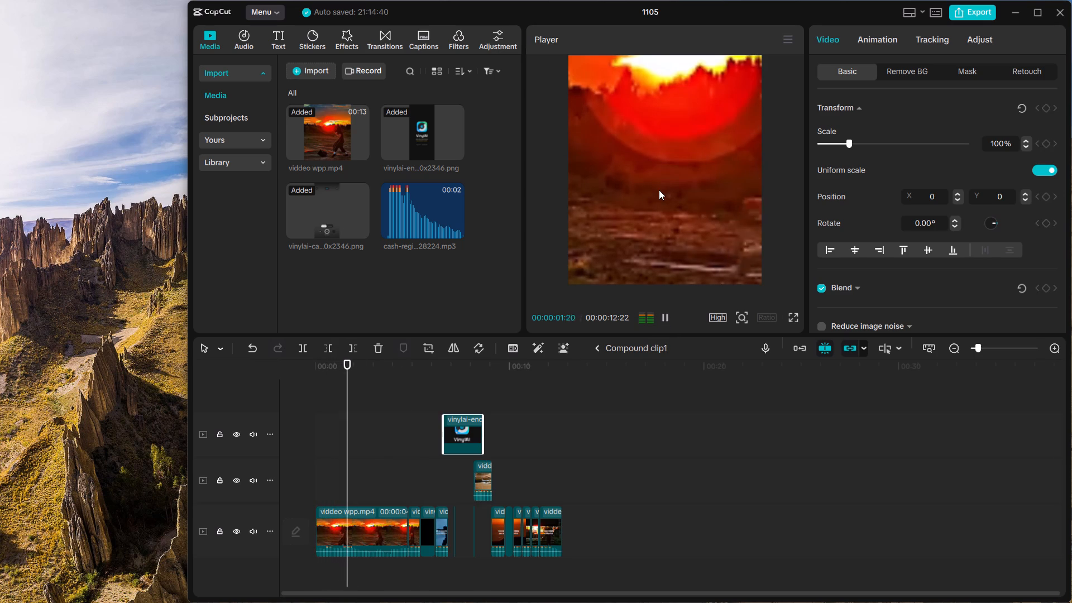
scroll(659, 190, up, 1)
ctrl+scroll(659, 190, down, 2)
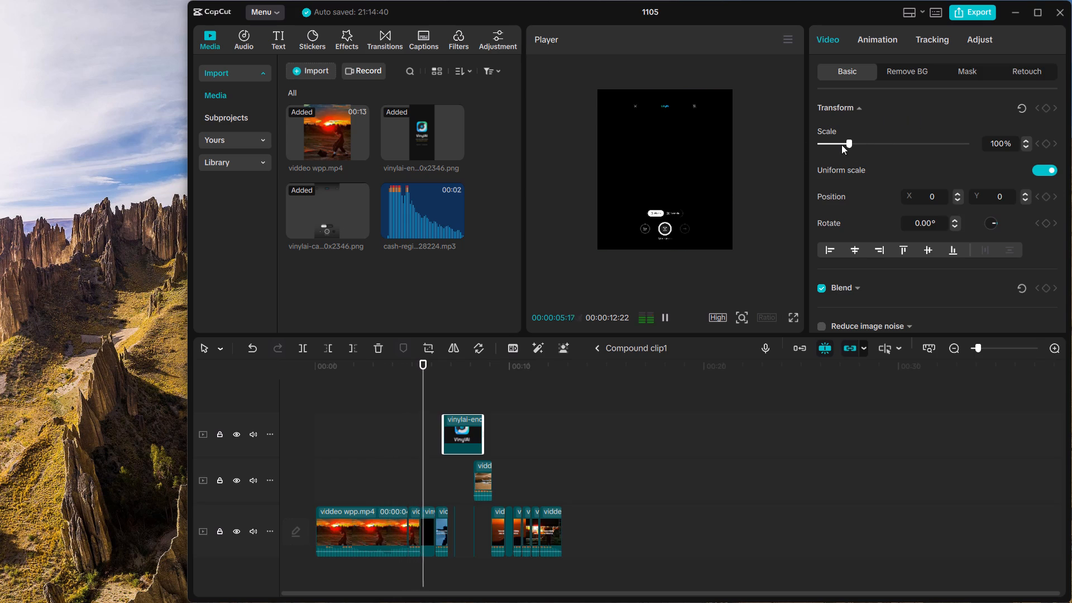
Set the scale of the VinylAI end card on the top track to 308%.
drag(838, 145, 910, 161)
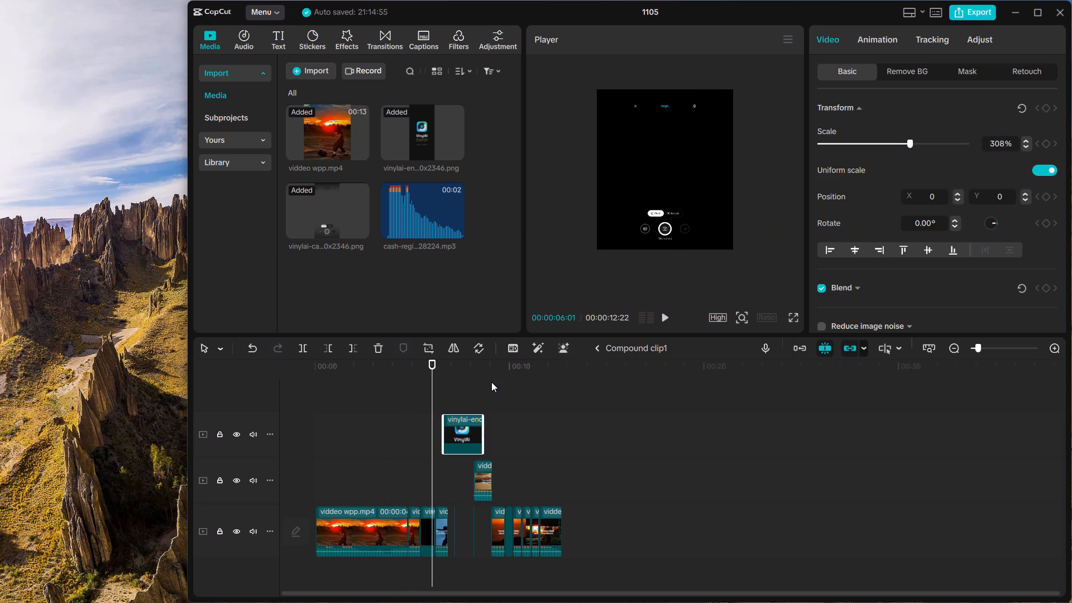
ctrl+scroll(677, 175, up, 3)
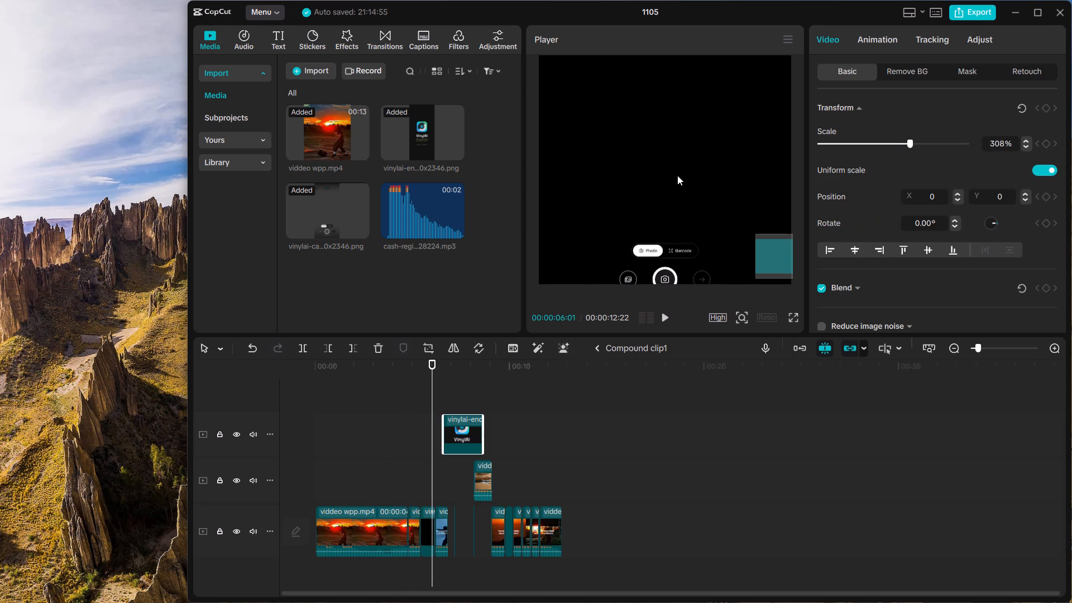
ctrl+scroll(677, 175, down, 4)
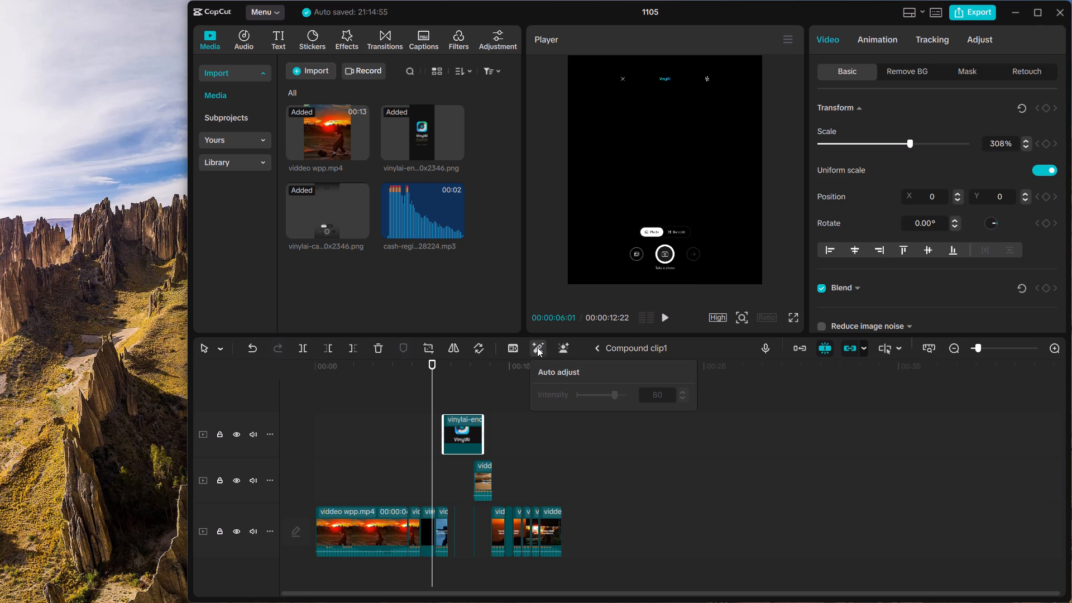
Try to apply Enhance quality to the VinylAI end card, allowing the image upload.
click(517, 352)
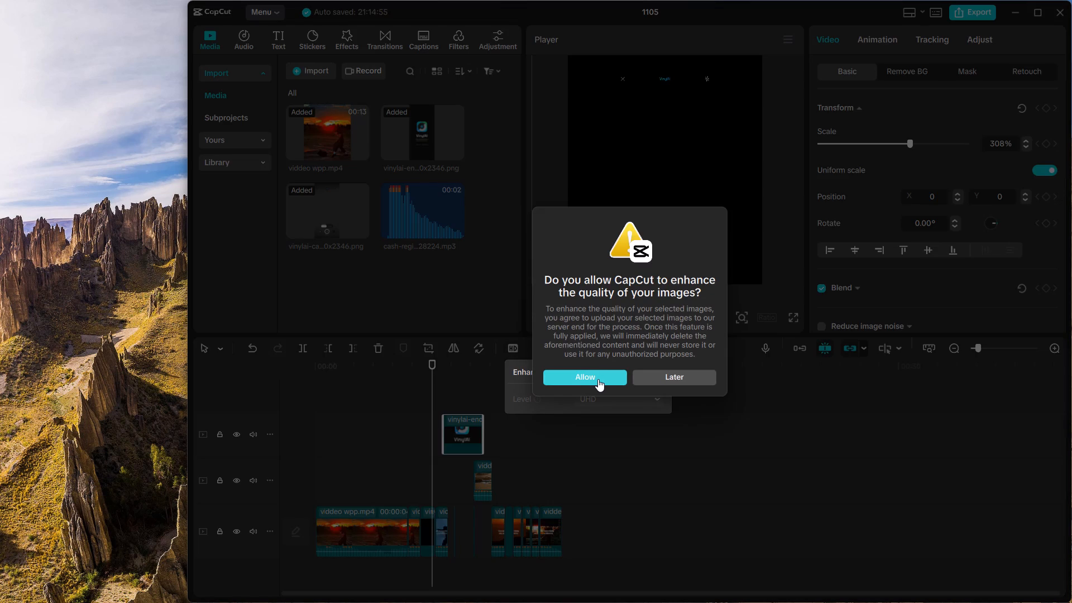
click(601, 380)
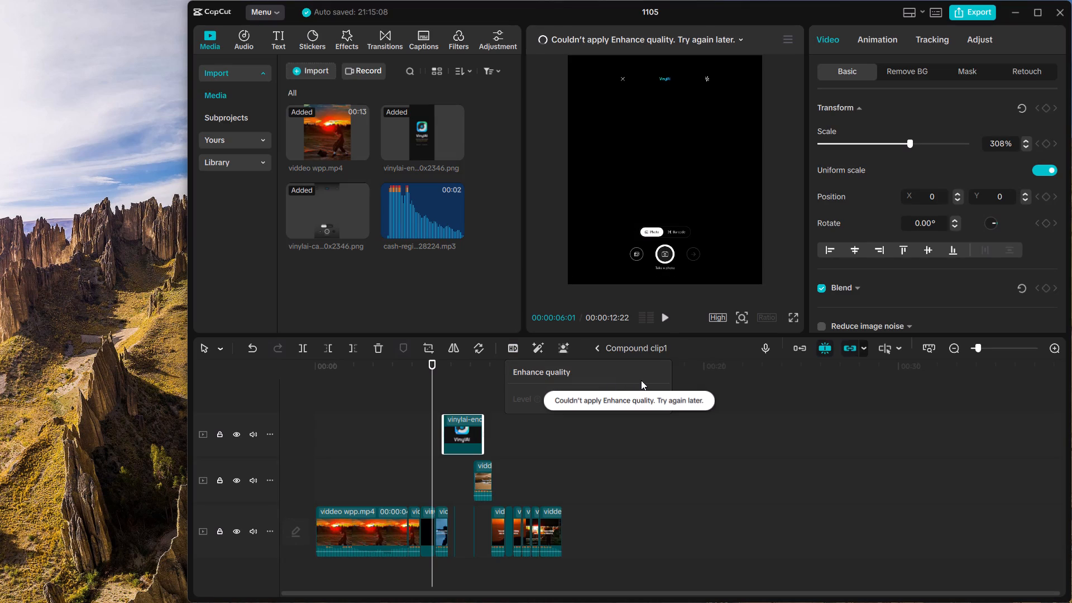
Play the compound clip from about 6 seconds to the end to review the enlarged end card and following segments.
click(658, 316)
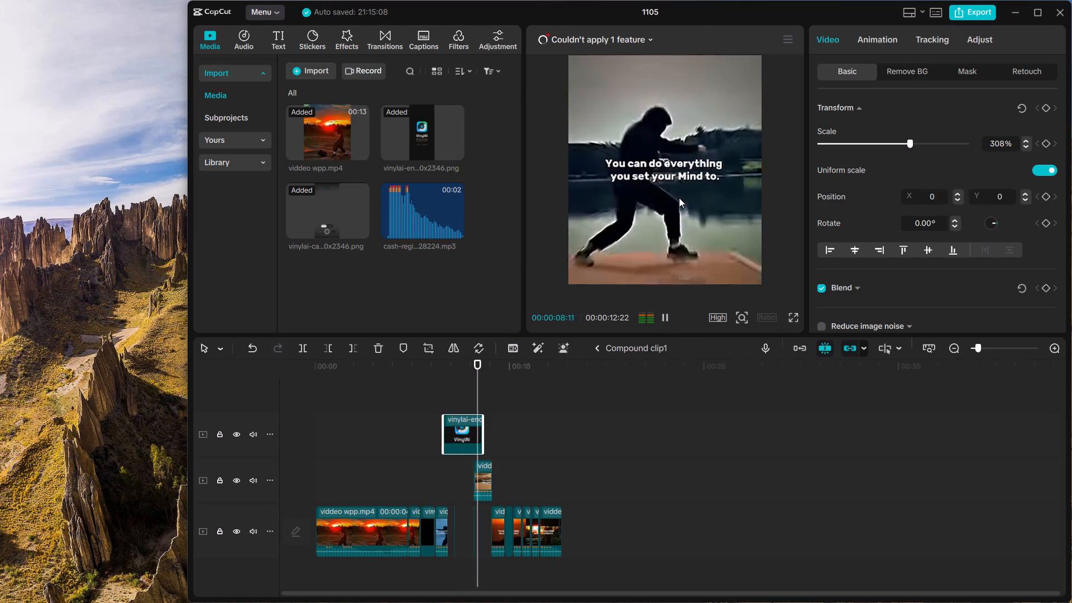
ctrl+scroll(679, 198, down, 2)
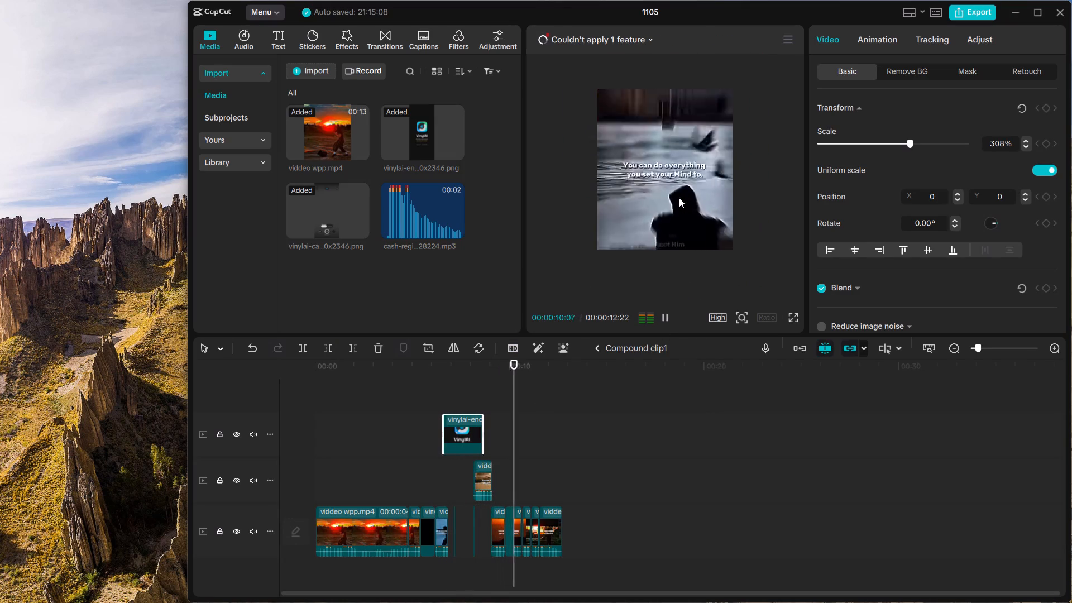
ctrl+scroll(679, 198, up, 2)
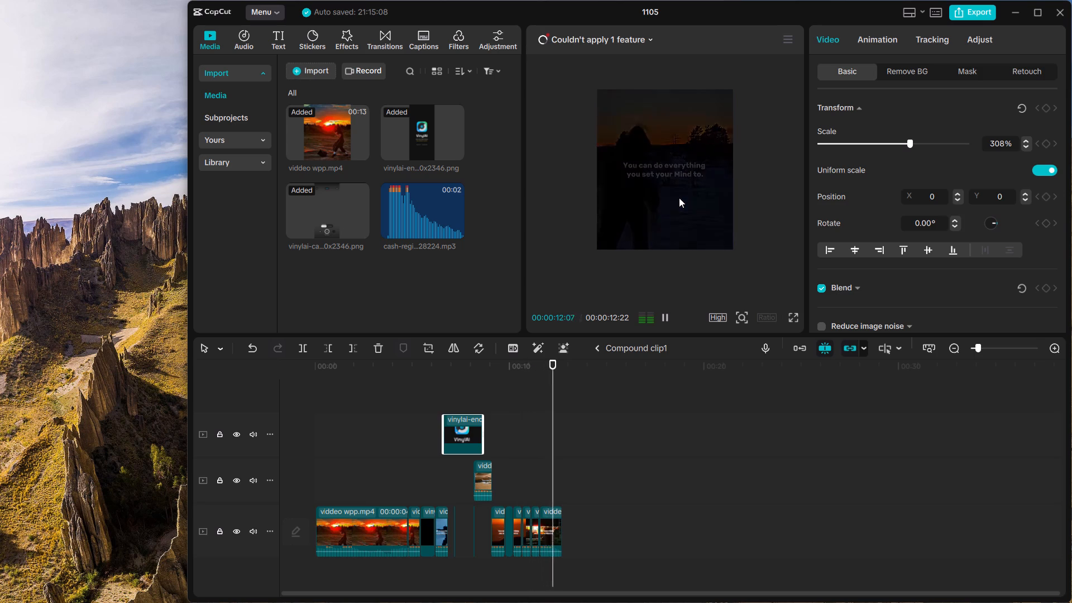
ctrl+scroll(679, 198, up, 1)
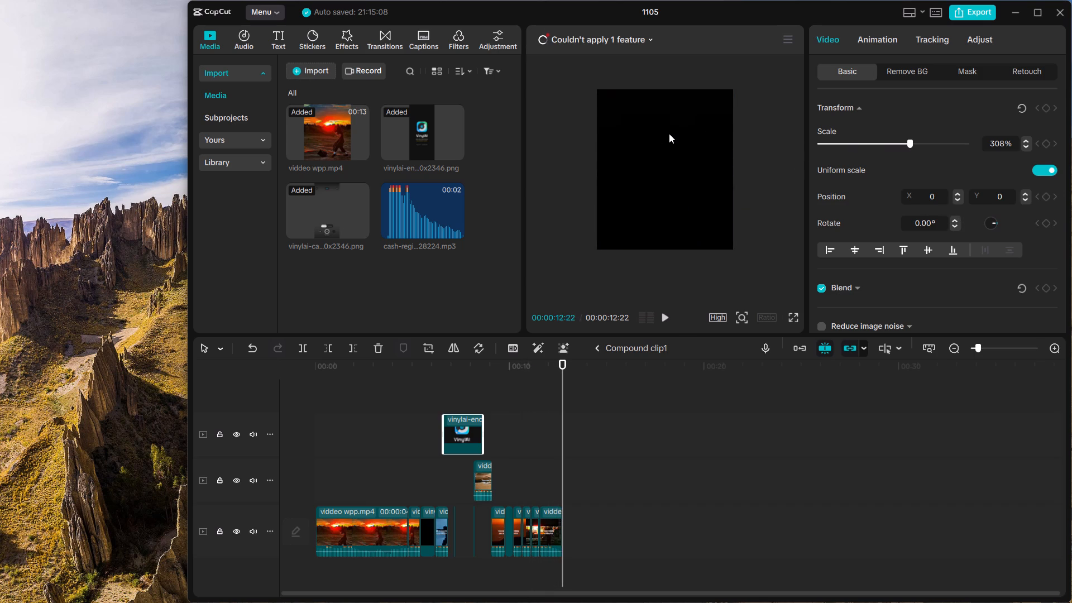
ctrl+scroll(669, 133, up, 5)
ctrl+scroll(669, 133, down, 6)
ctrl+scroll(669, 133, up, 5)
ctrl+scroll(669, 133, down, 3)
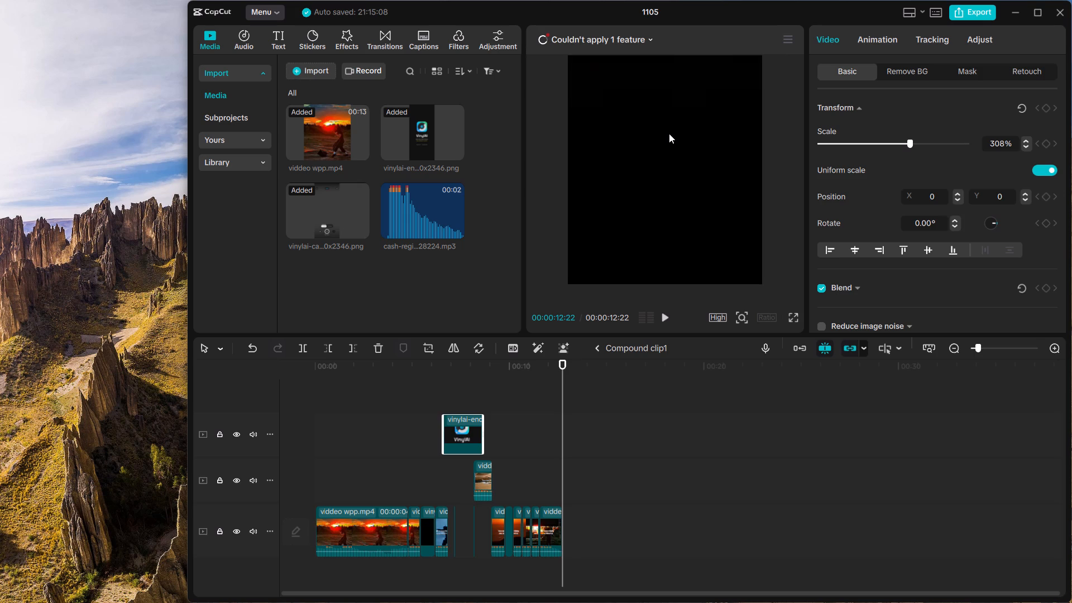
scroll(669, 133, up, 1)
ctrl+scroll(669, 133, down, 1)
Play the compound clip from the beginning to the end to review the layered segments.
click(664, 316)
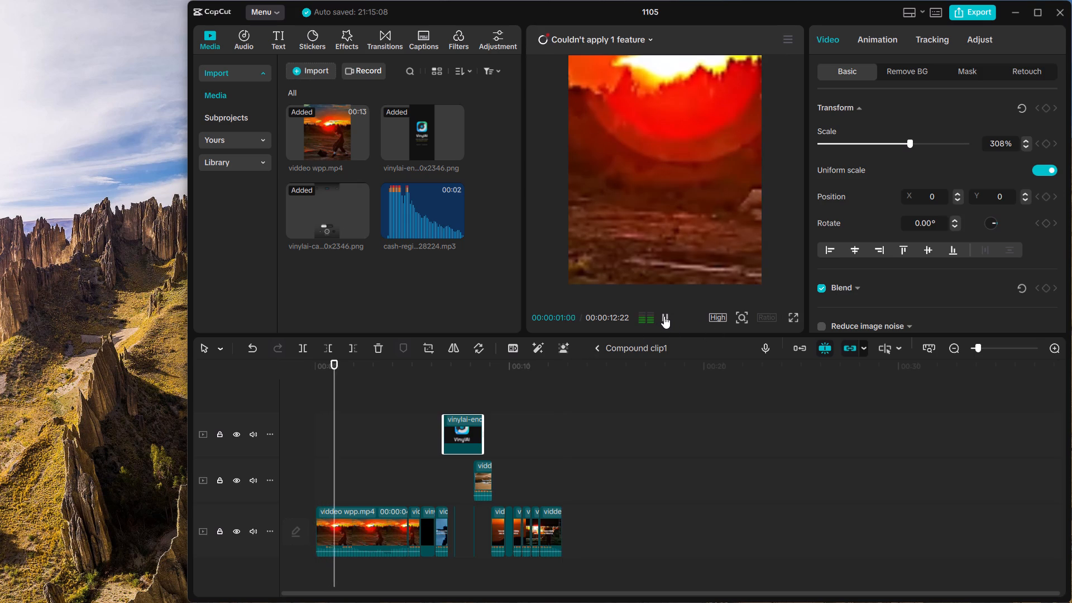
ctrl+scroll(659, 186, down, 2)
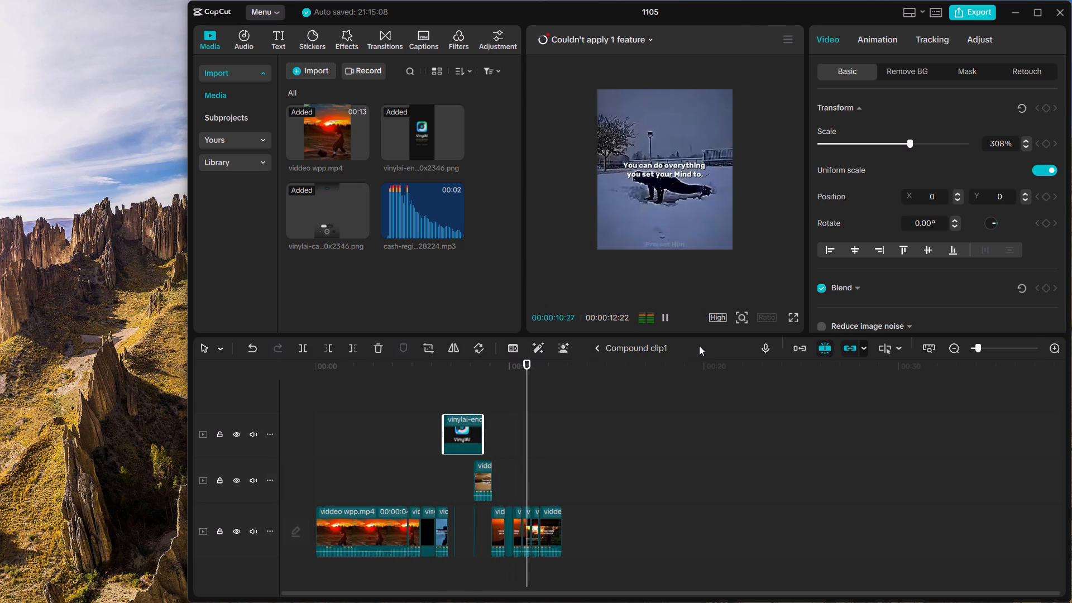
Turn off linkage and auto snapping for the timeline and dismiss the linking tip.
click(849, 353)
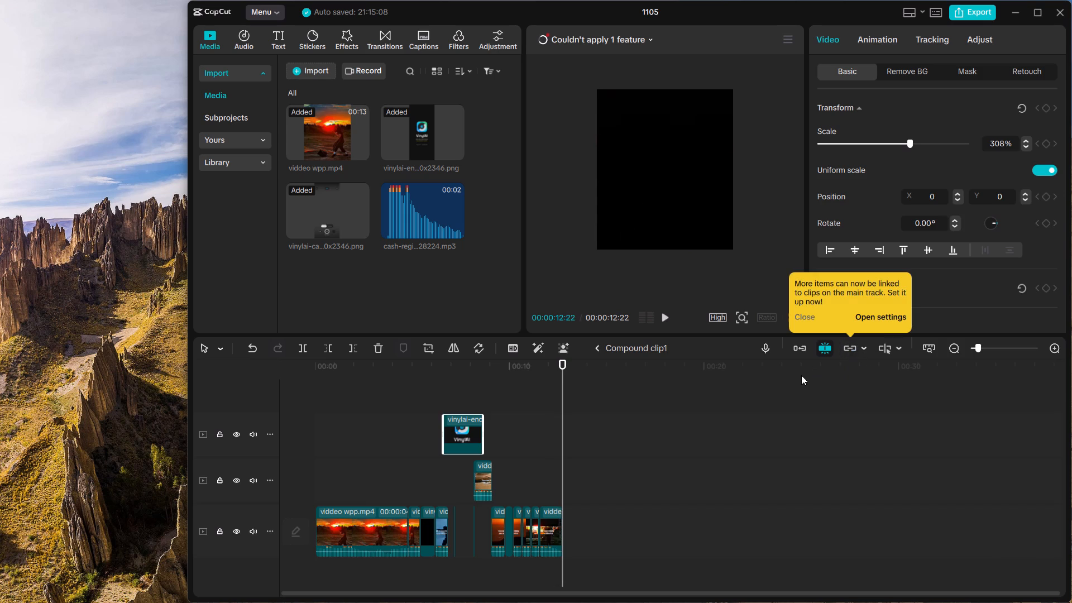
click(824, 342)
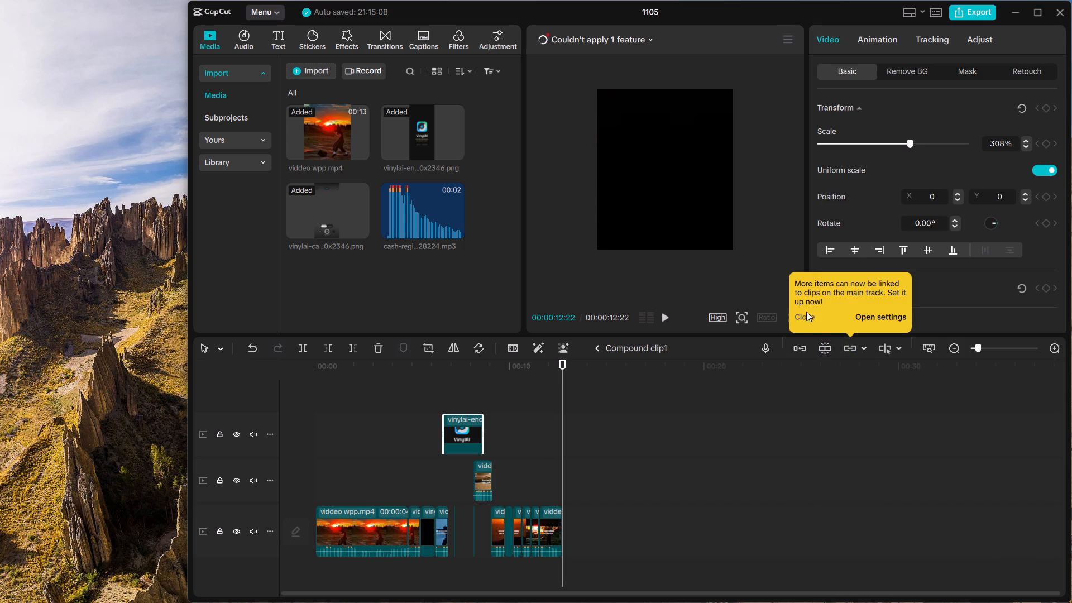
click(802, 312)
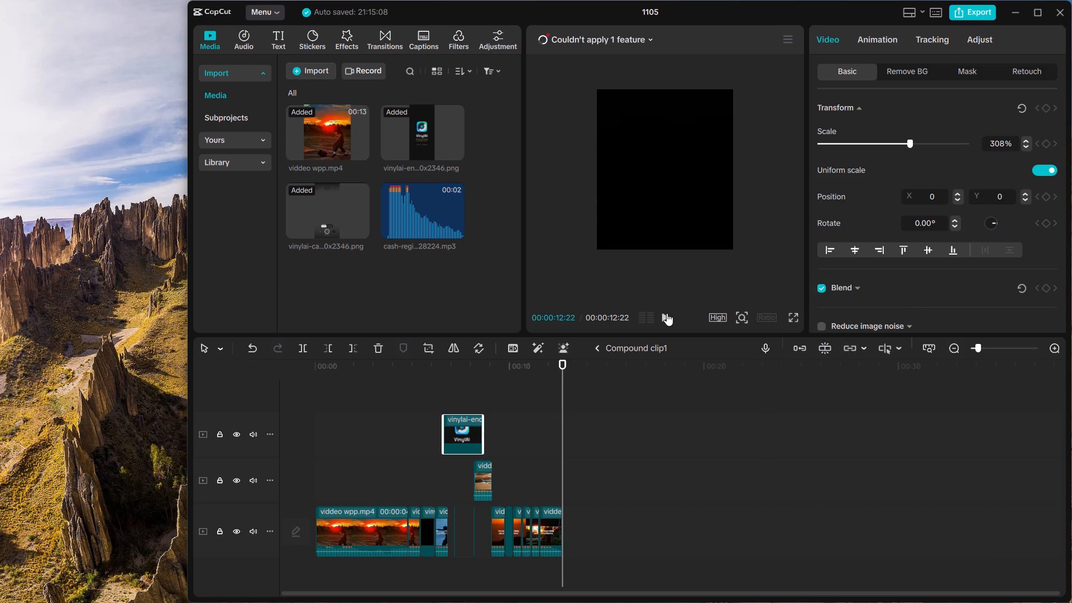
Play to about 8 seconds and enlarge the silhouette boxing clip on the middle track to 137%.
click(662, 313)
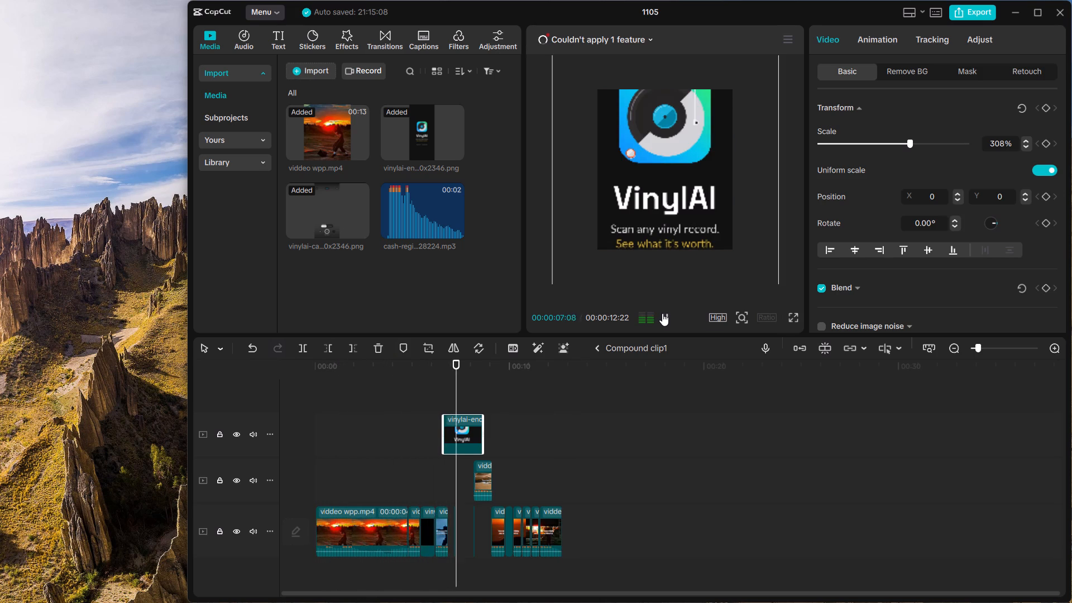
click(687, 155)
right_click(687, 155)
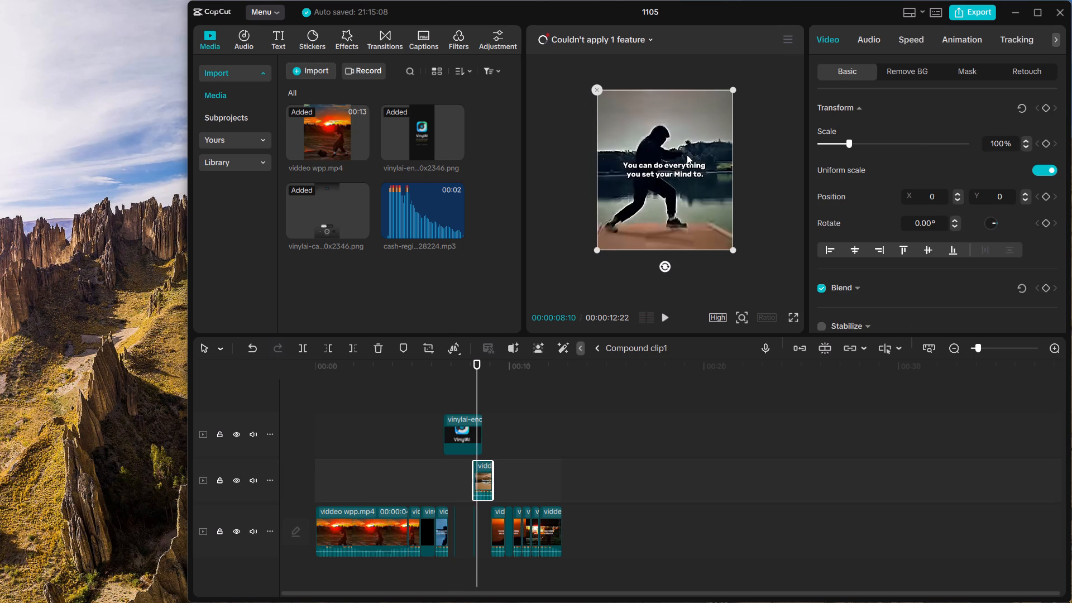
drag(734, 247, 720, 292)
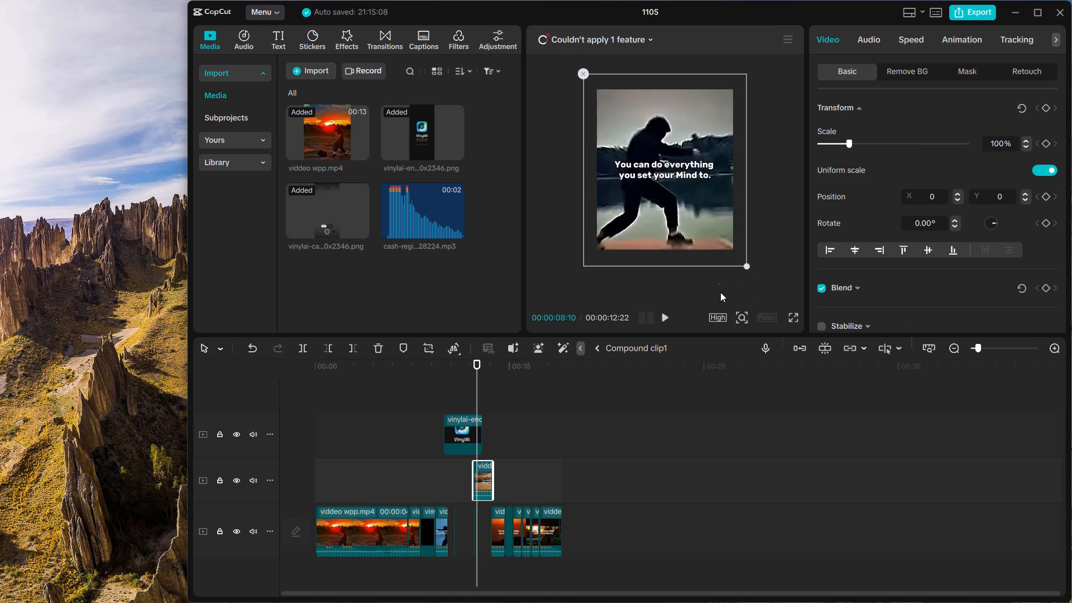
drag(720, 292, 714, 318)
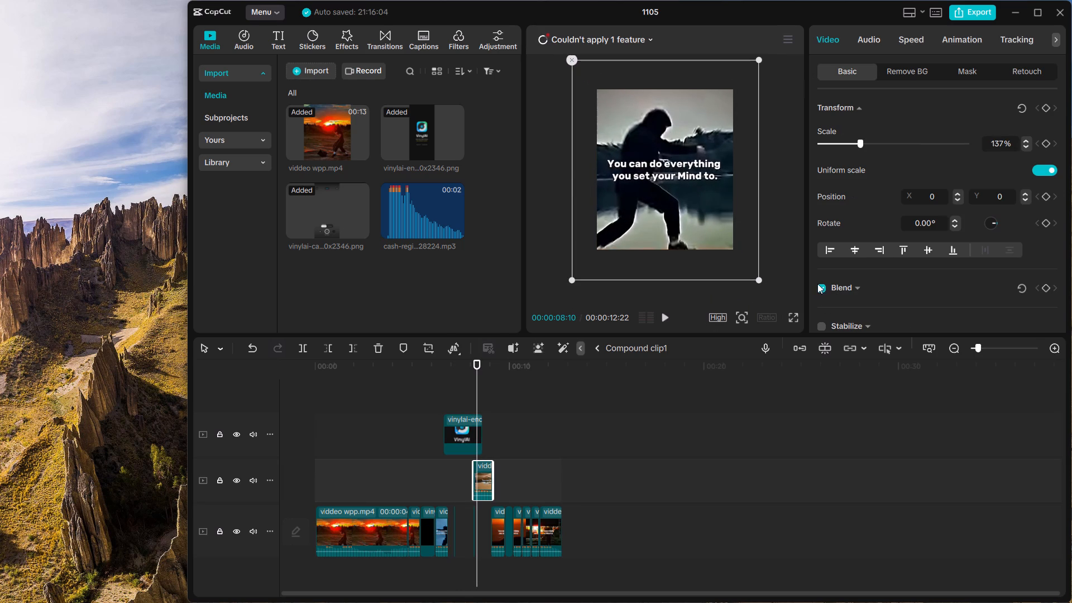
Set the blend mode of the middle-track silhouette clip to Overlay.
click(849, 293)
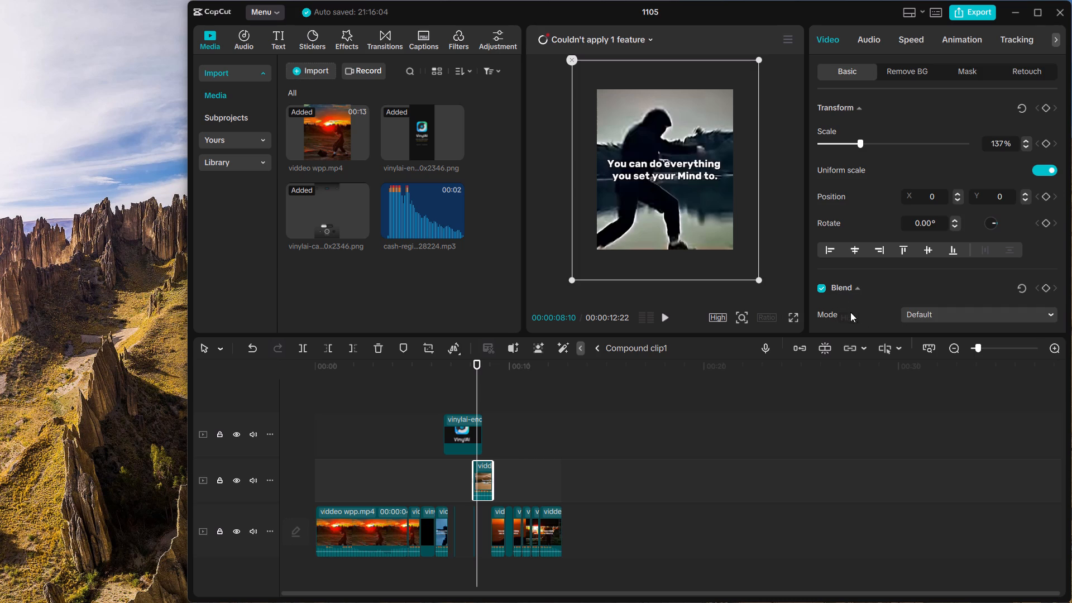
click(941, 315)
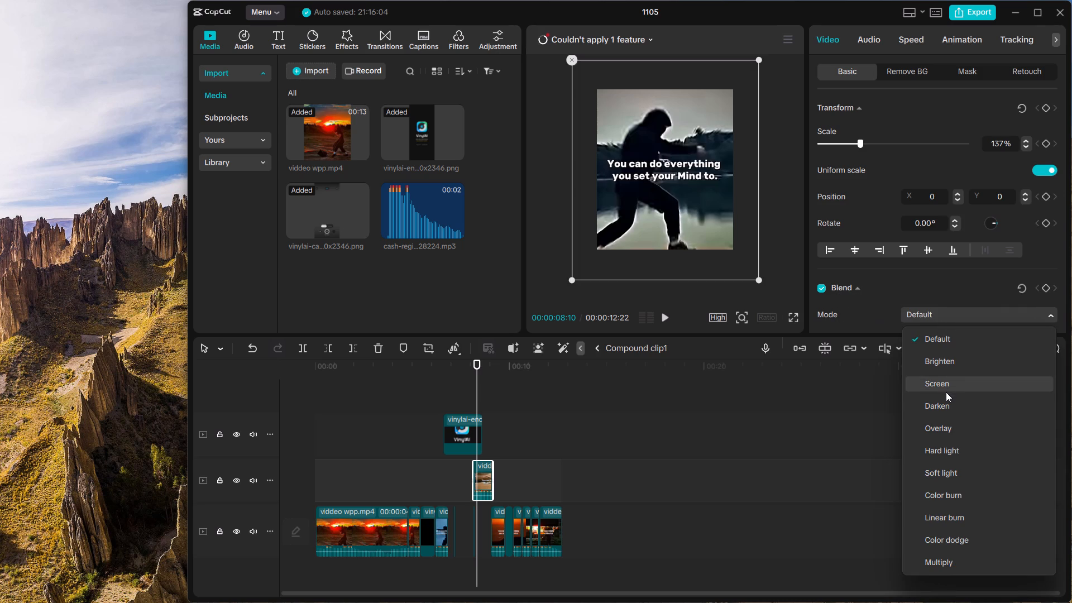
click(935, 420)
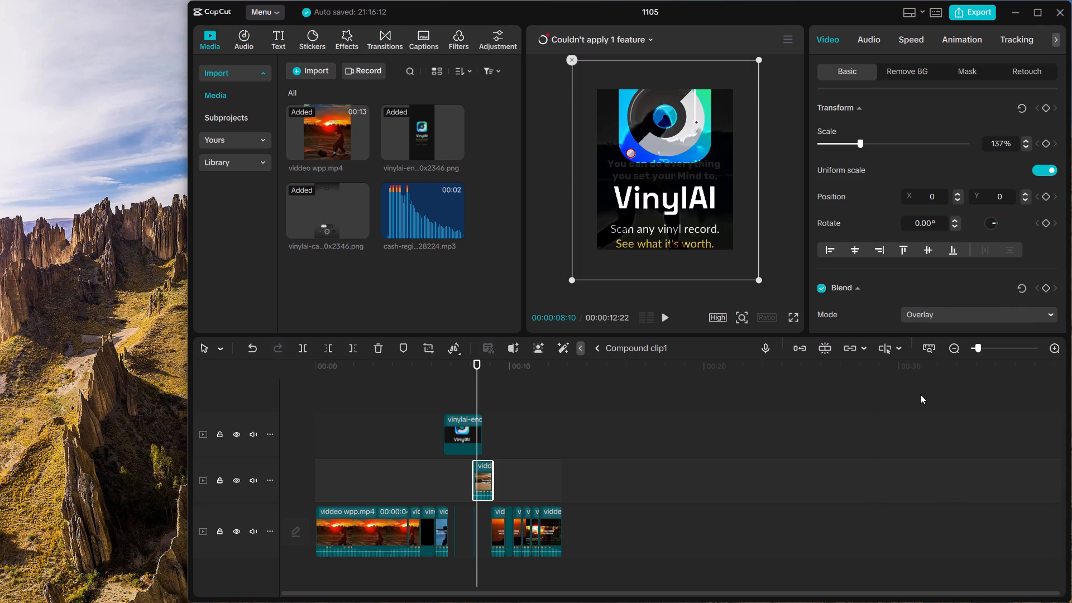
Play from the blended clip to the end, and again from the beginning, to review the Overlay effect.
click(664, 327)
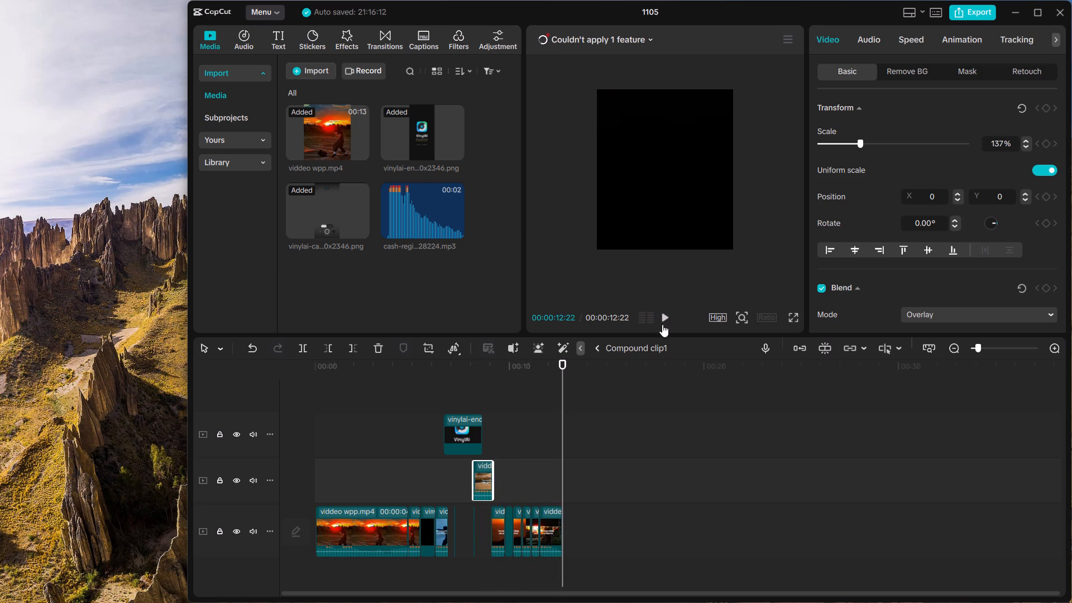
click(666, 329)
click(665, 327)
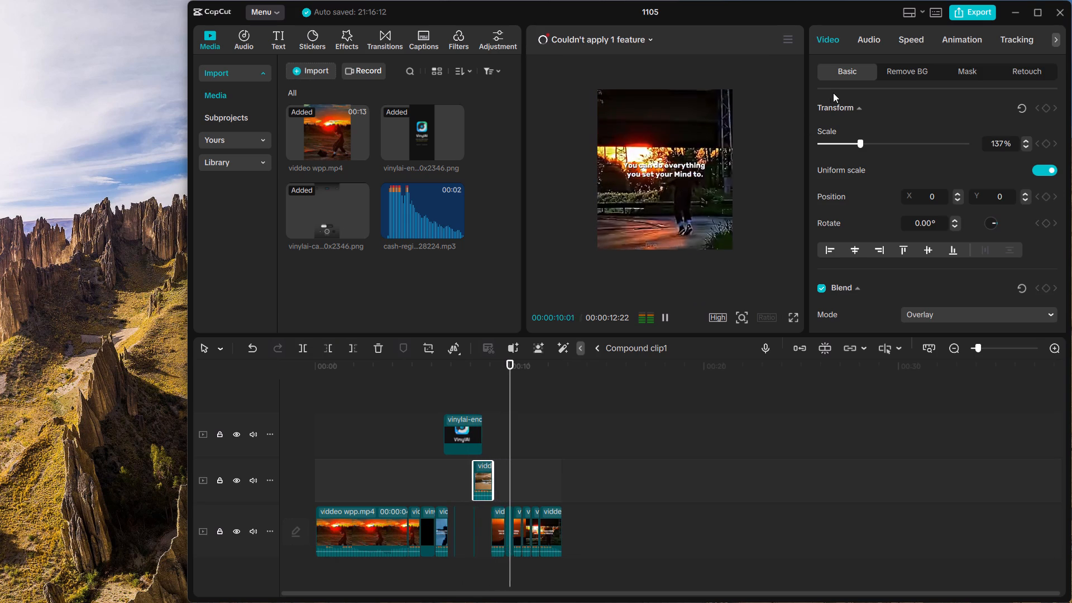
Open the animation settings of the middle-track silhouette clip.
click(965, 39)
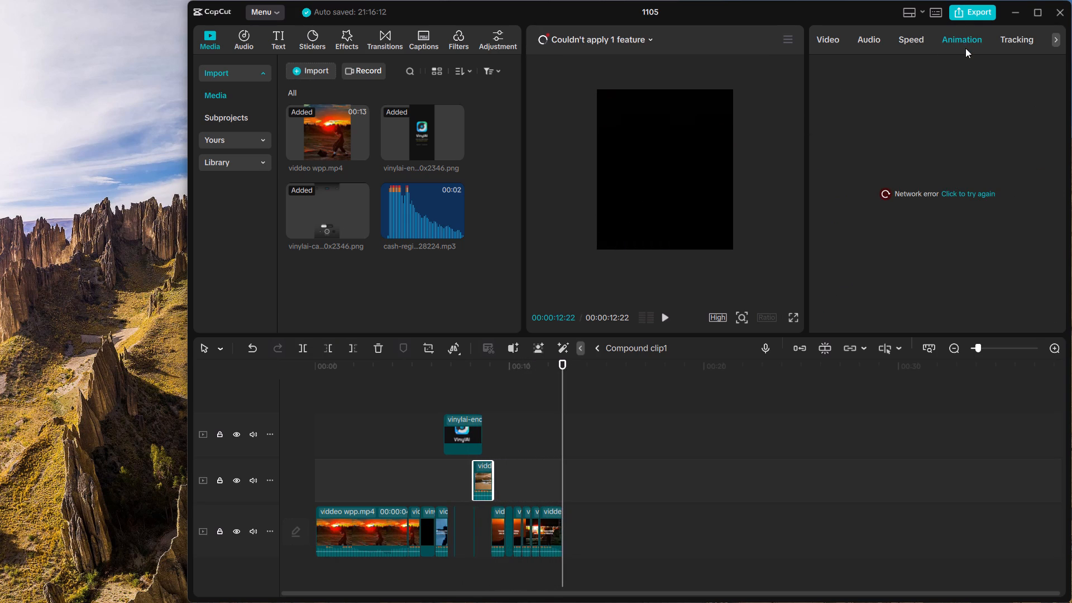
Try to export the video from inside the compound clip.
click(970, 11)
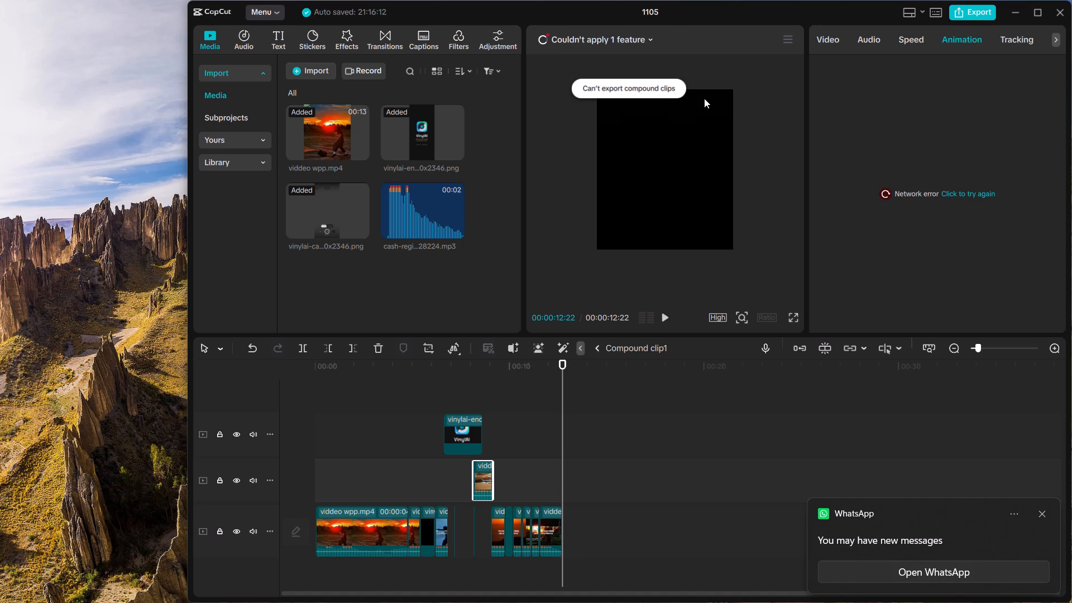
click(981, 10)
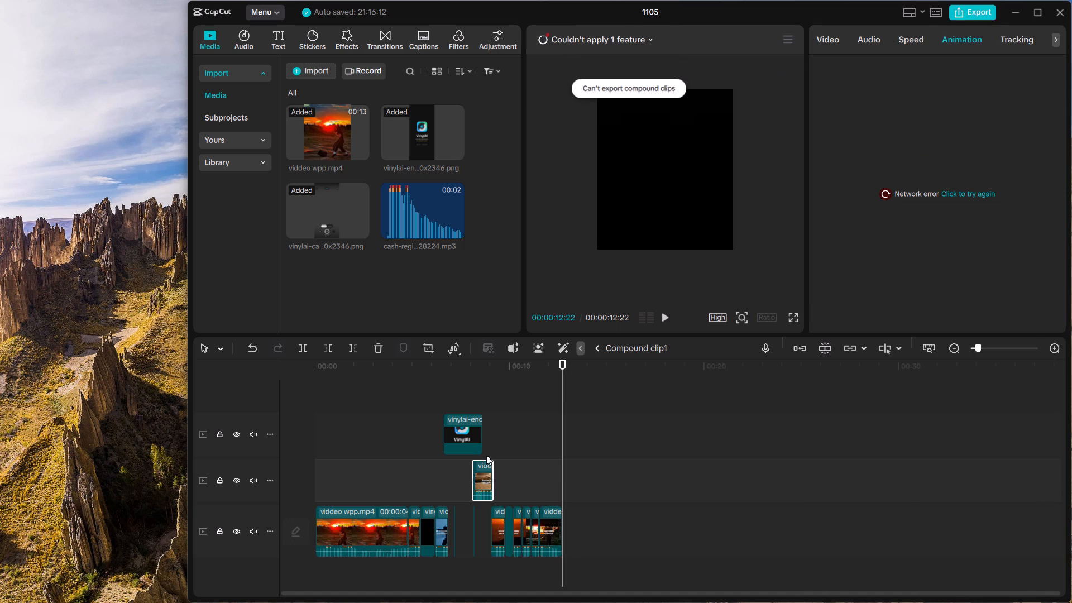
Move the middle-track silhouette clip to just after the last main-track segment, starting at about 12.7 seconds.
drag(467, 496, 480, 476)
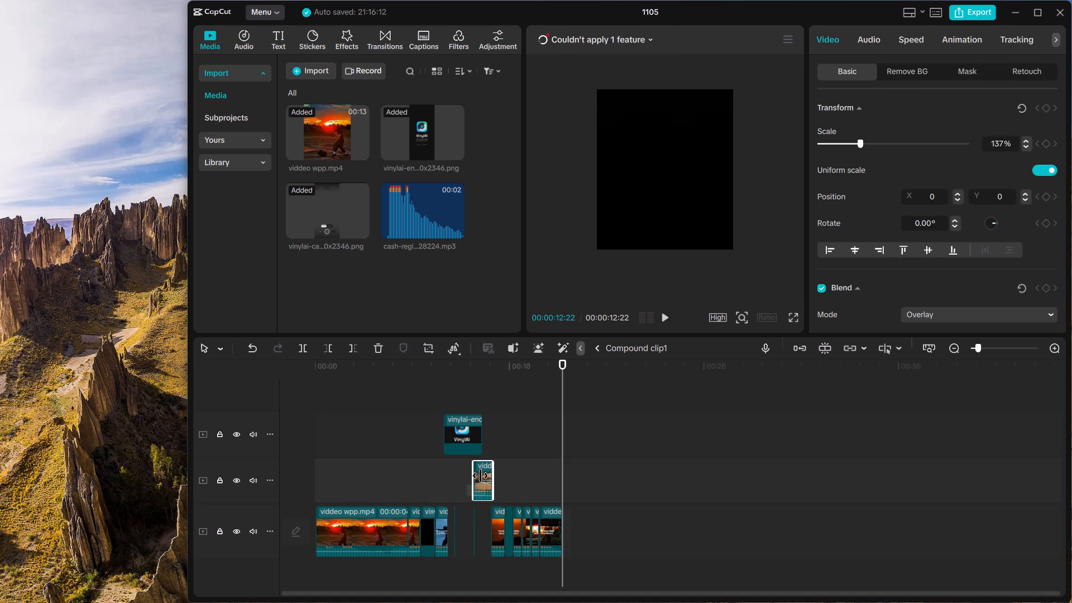
drag(480, 476, 473, 473)
drag(473, 473, 480, 478)
drag(480, 478, 495, 482)
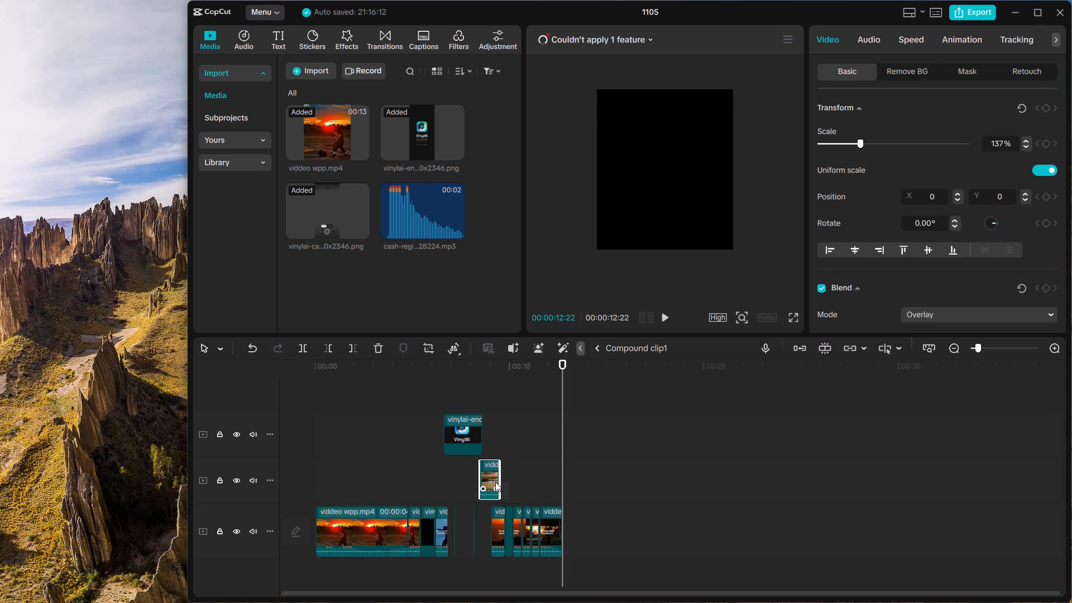
drag(495, 482, 567, 535)
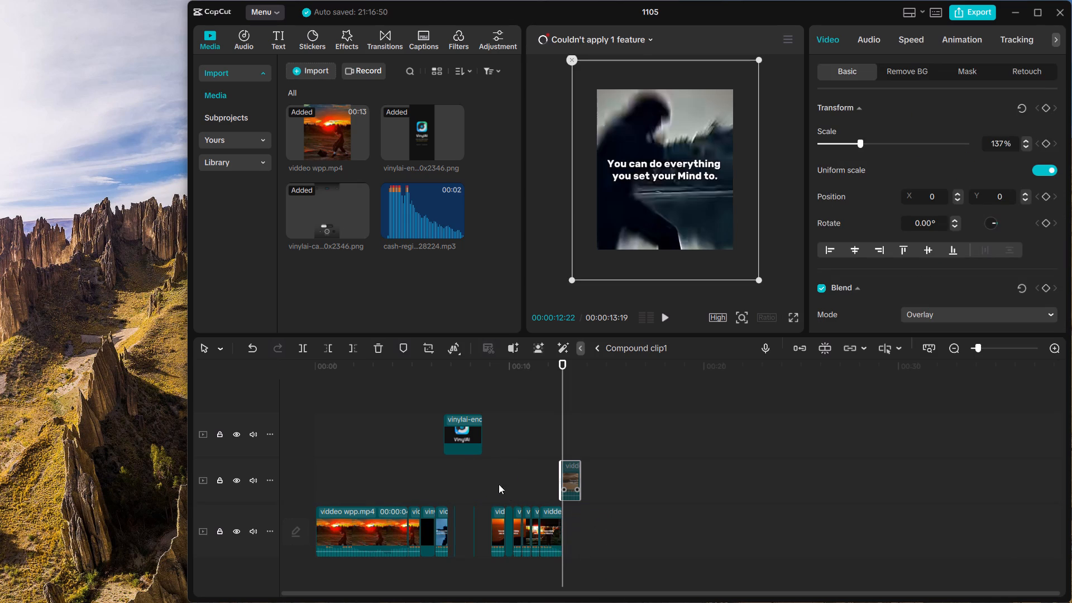
Move the VinylAI end card down to the track directly above the main track, starting at about 7 seconds over the gap.
drag(462, 433, 477, 527)
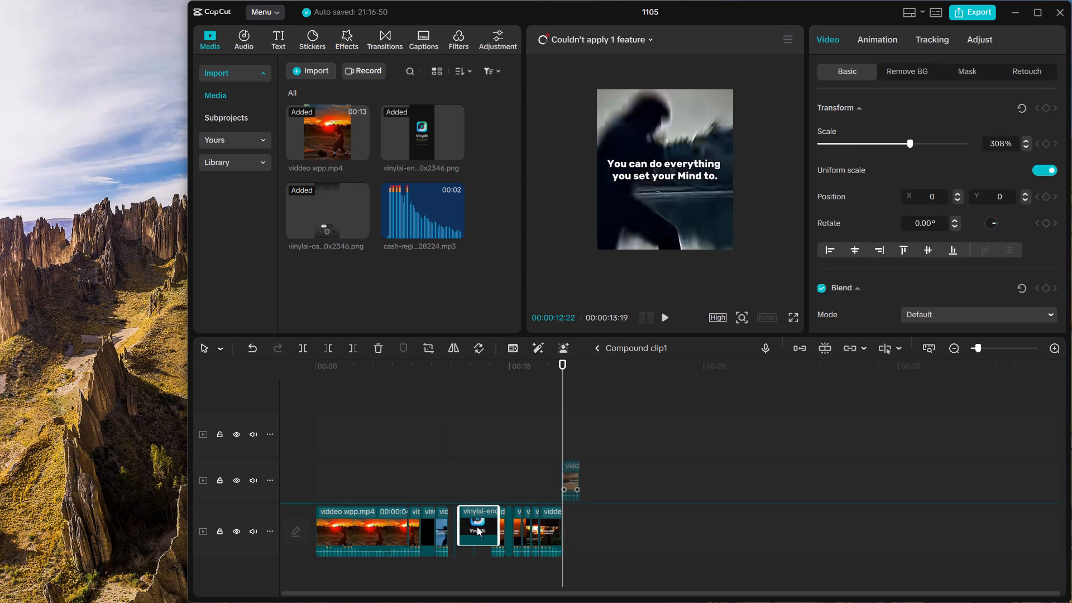
drag(477, 527, 470, 533)
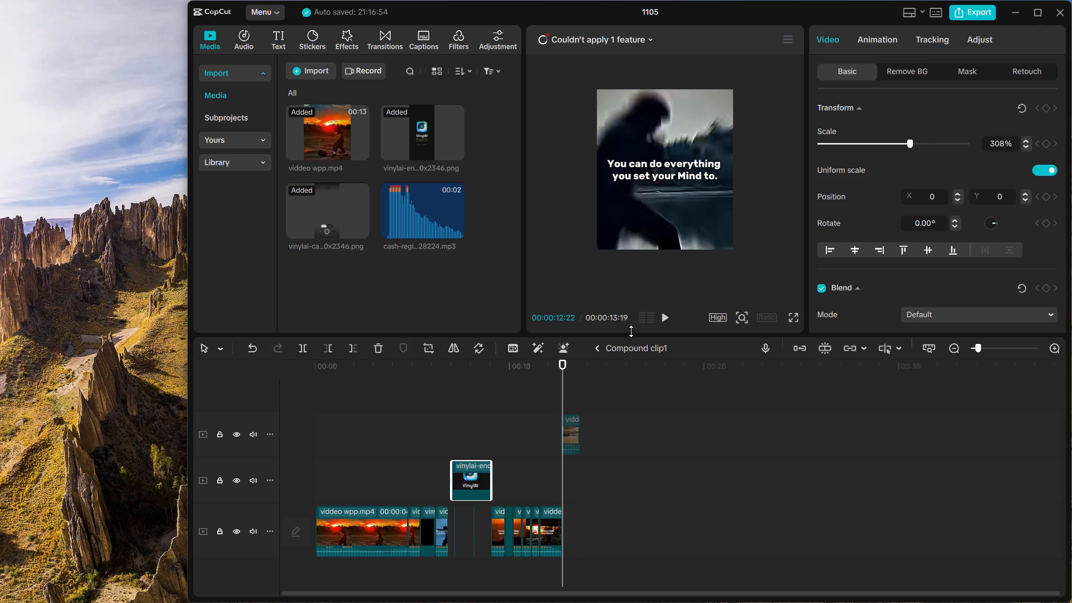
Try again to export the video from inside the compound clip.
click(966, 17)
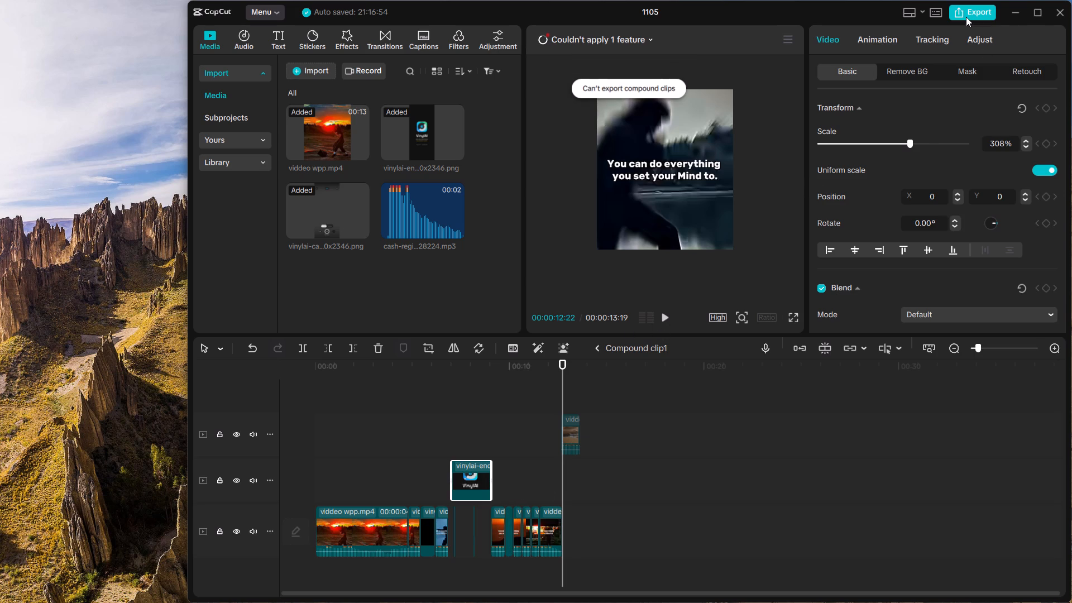
Remove the unapplied Enhance quality task for vinylai-end-card-1080x2346.png.
click(656, 78)
drag(643, 28, 643, 37)
click(643, 37)
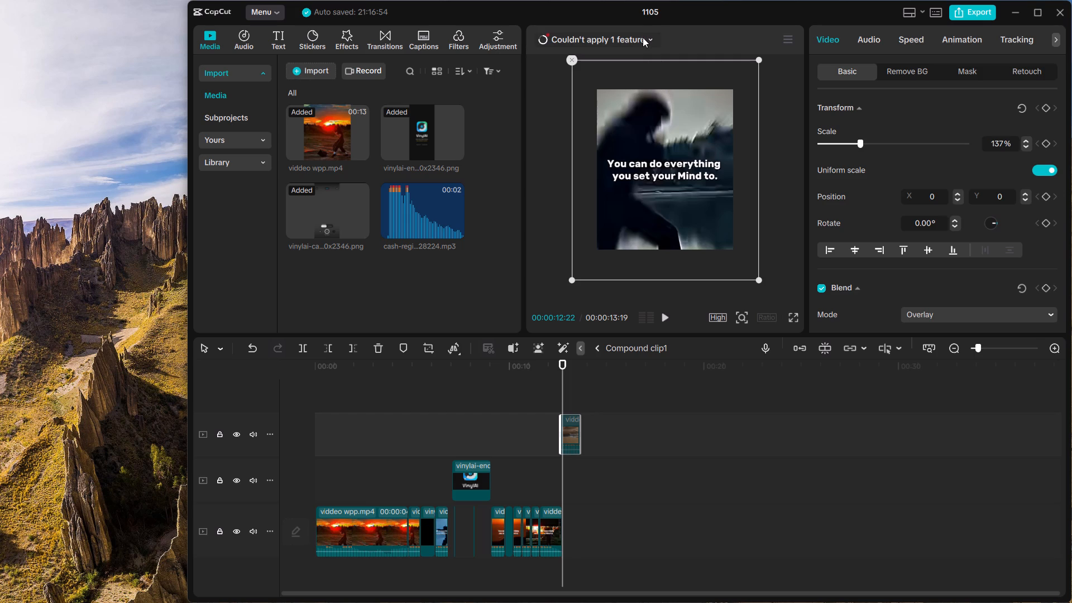
click(611, 79)
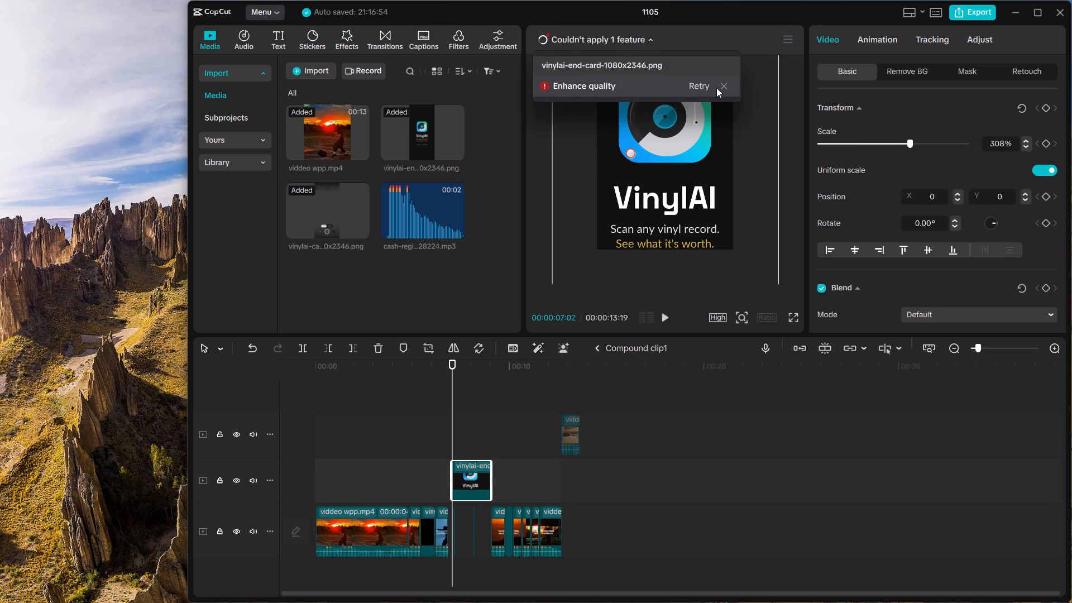
click(724, 88)
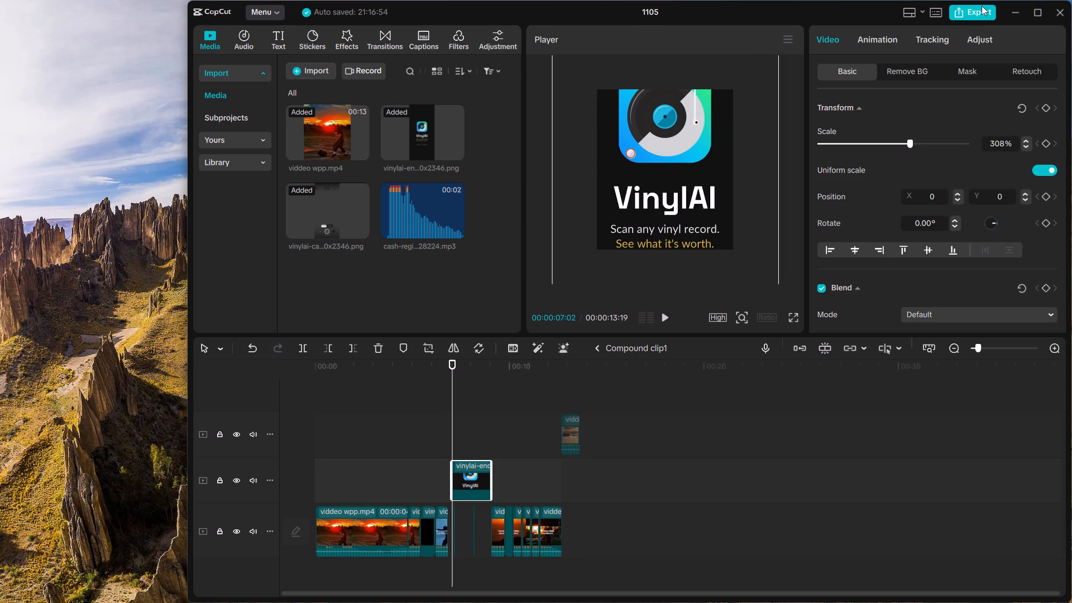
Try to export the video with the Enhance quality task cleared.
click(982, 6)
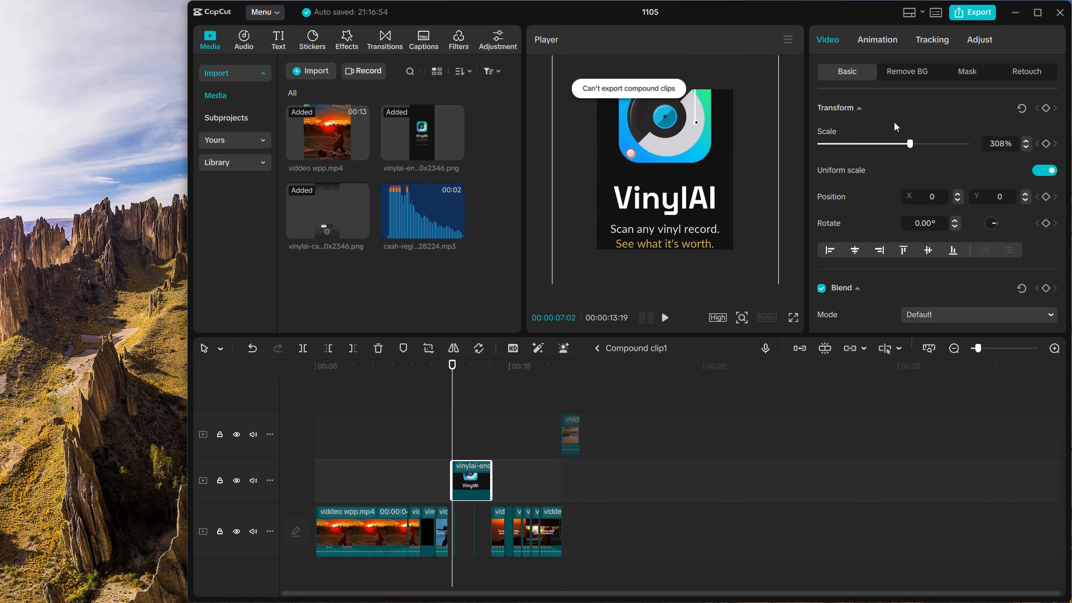
Shift the VinylAI end card slightly earlier so it overlaps the end of the segment before the main-track gap.
drag(474, 475, 467, 530)
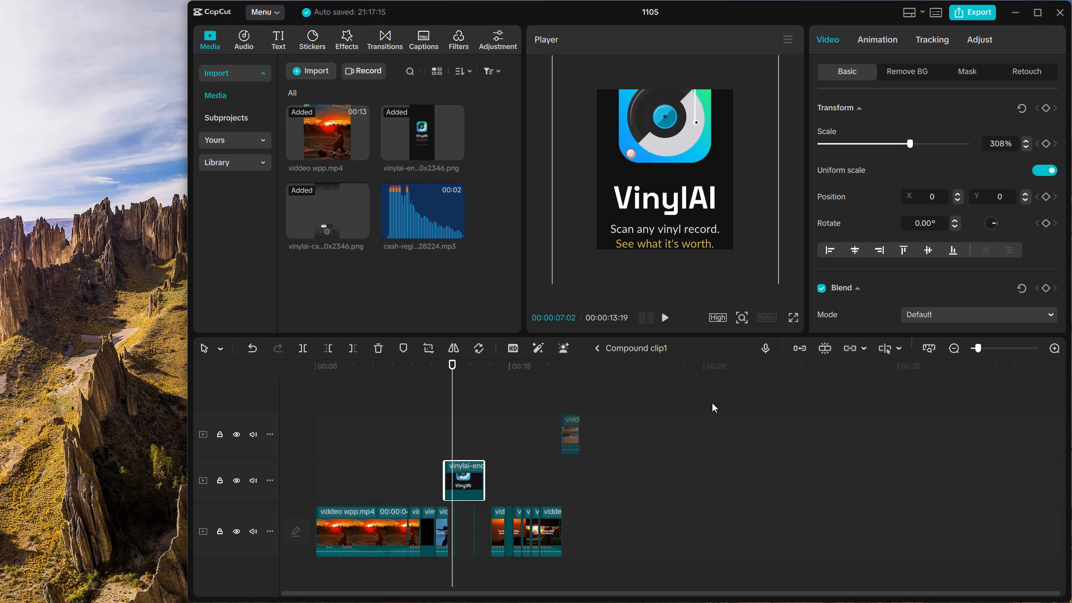
Leave the compound clip and return to the project's main timeline.
click(624, 360)
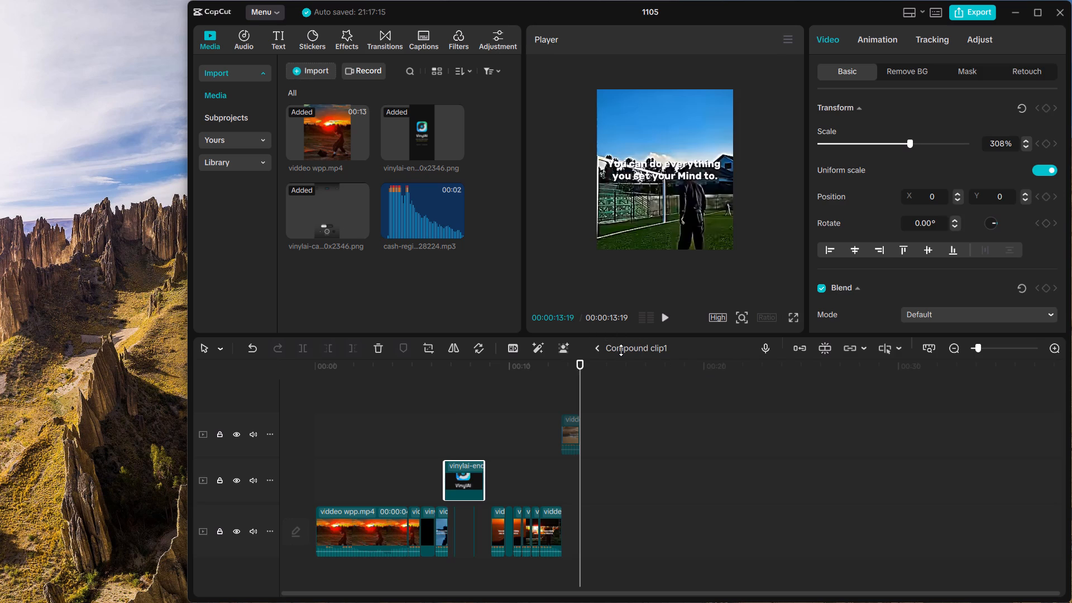
click(621, 350)
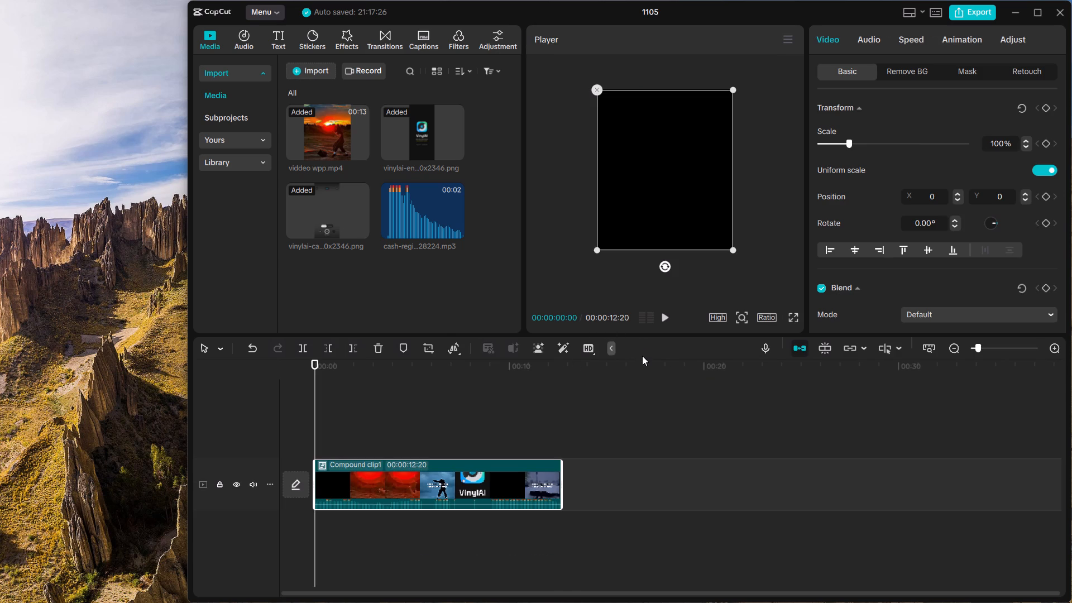
Play the compound clip from the start to its end to review the whole edit.
click(649, 319)
click(663, 321)
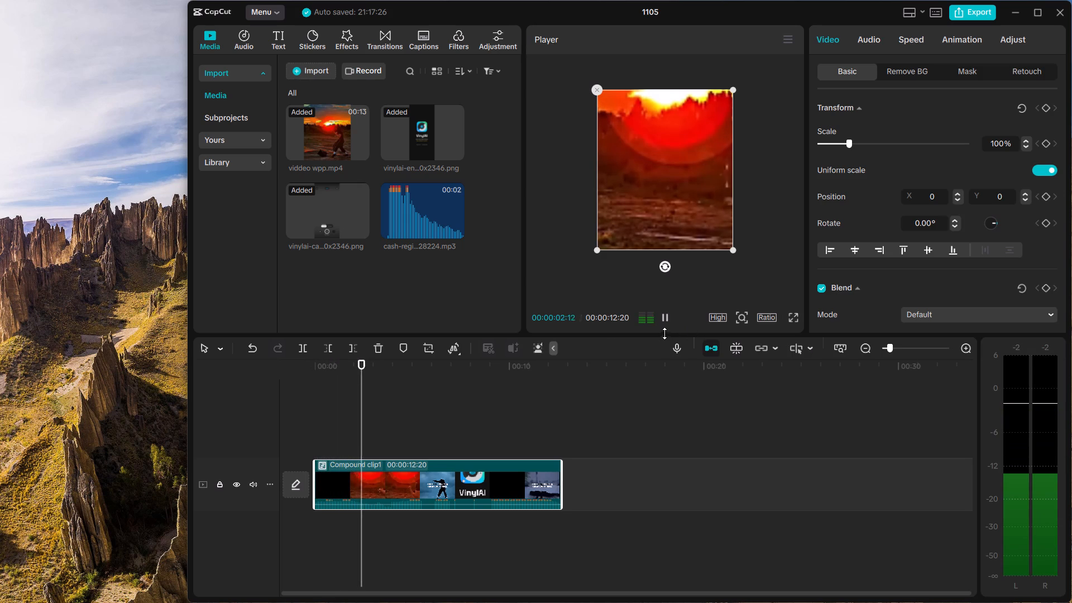
click(734, 314)
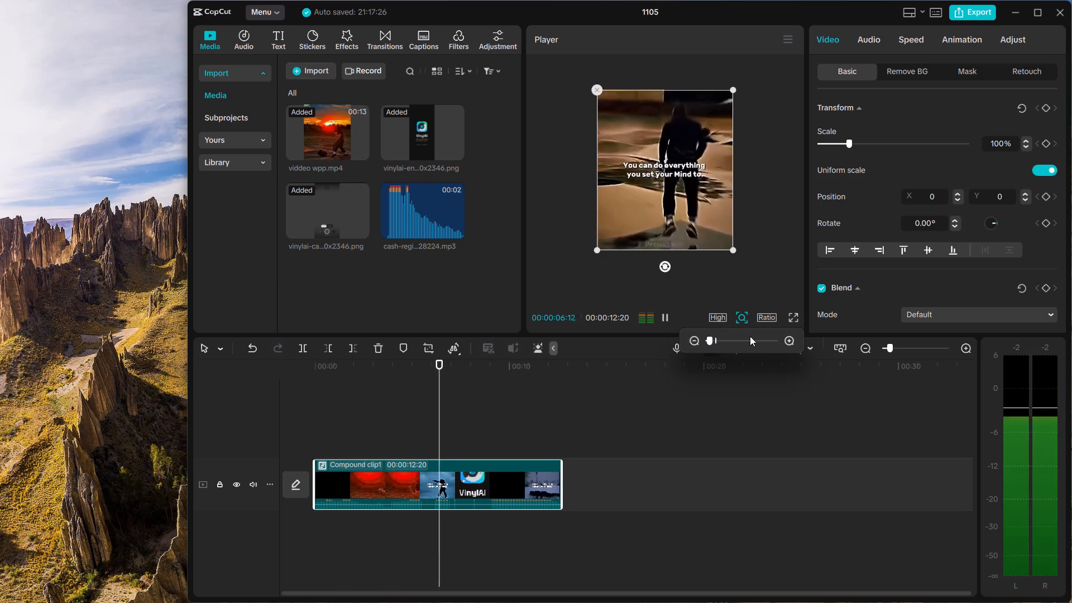
click(769, 313)
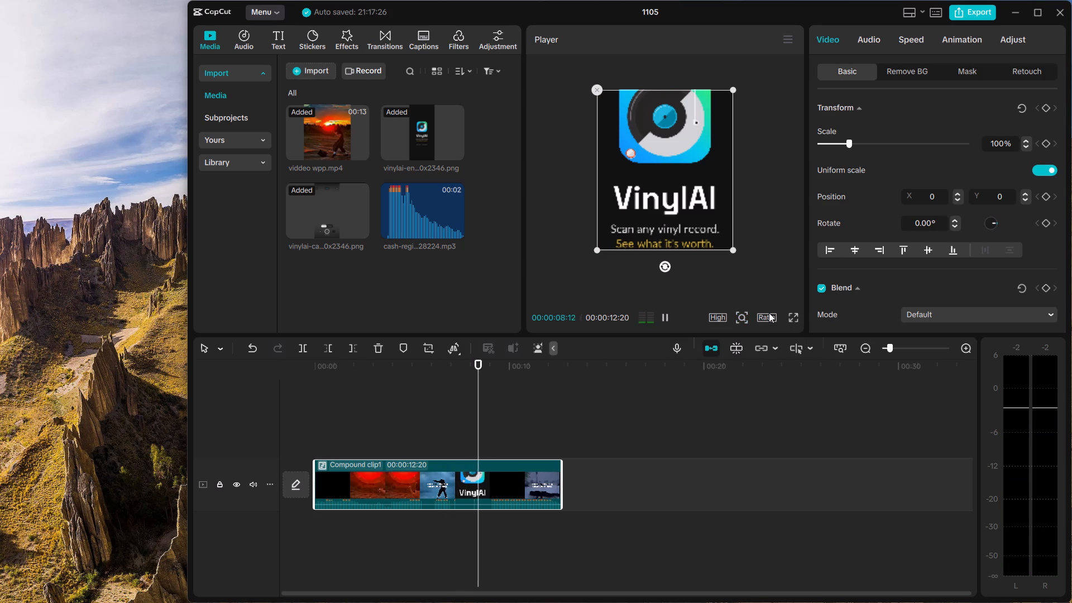
click(770, 310)
click(770, 310)
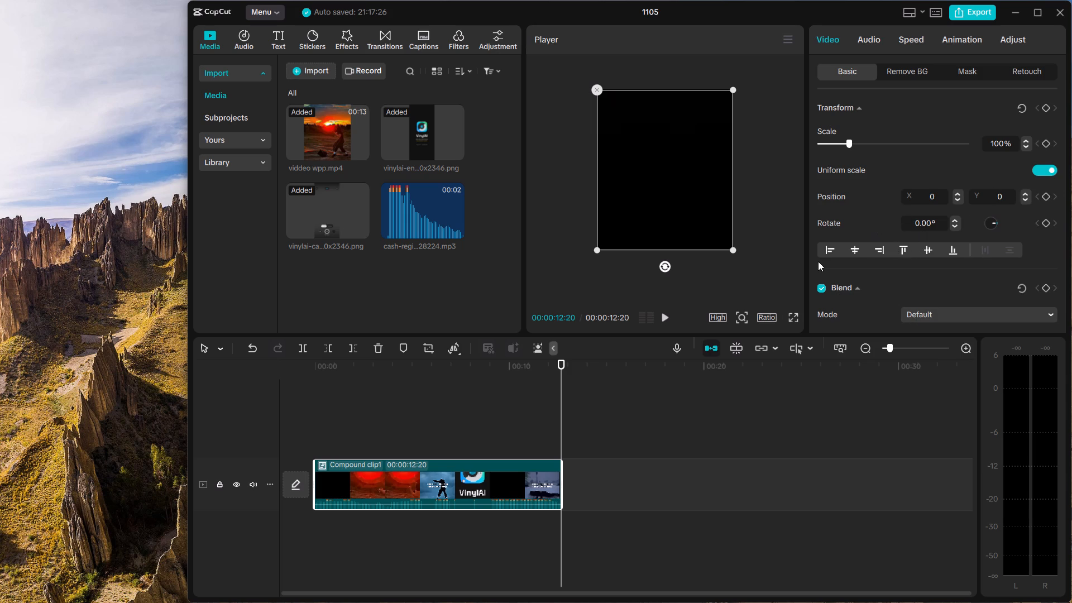
Align the compound clip to the top of the frame and set its scale to 245%.
click(909, 246)
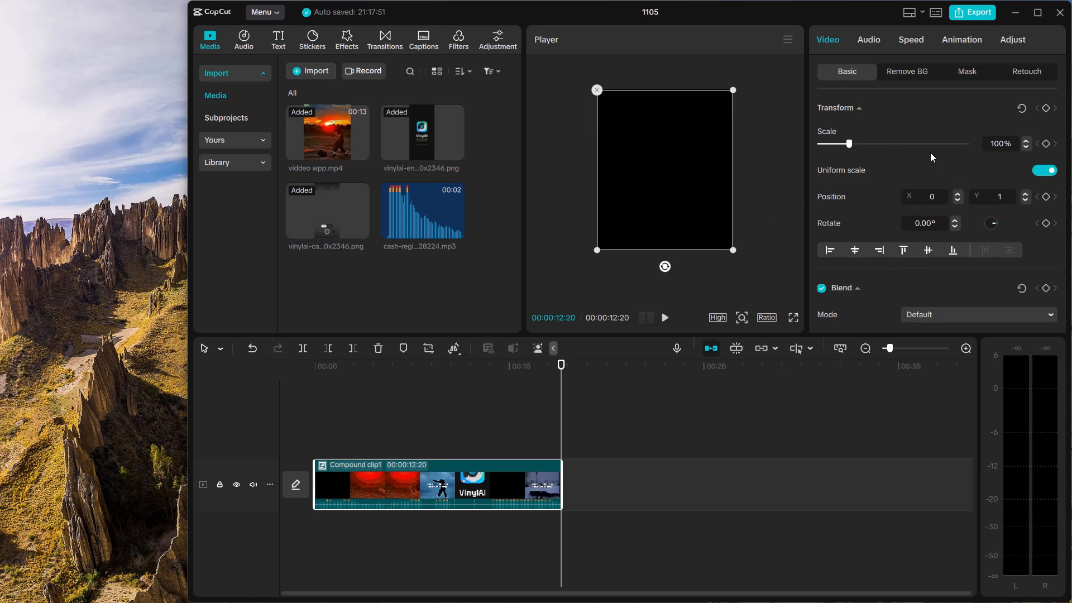
click(892, 146)
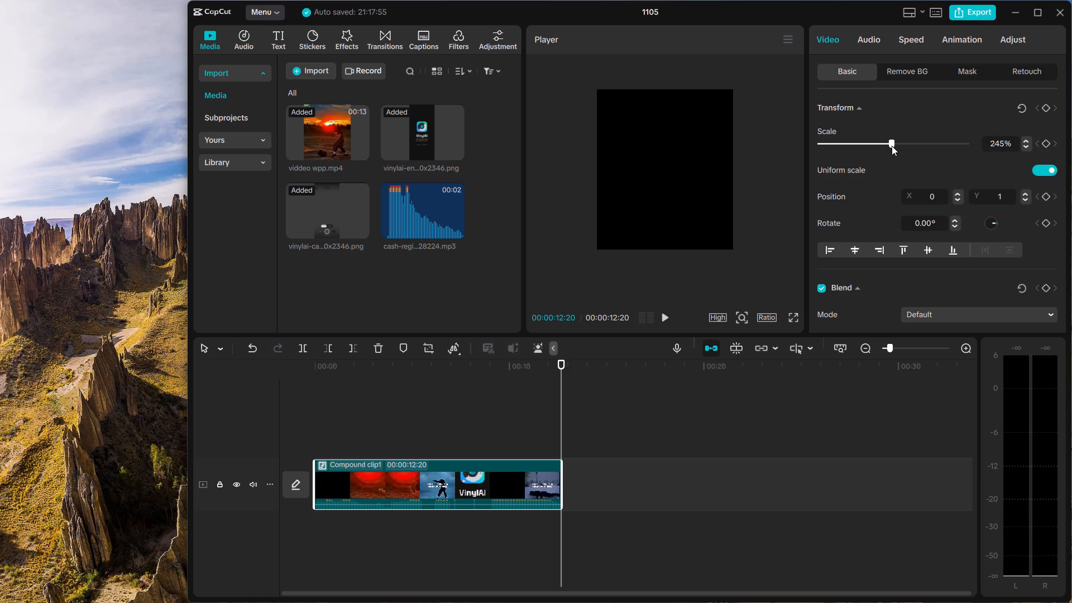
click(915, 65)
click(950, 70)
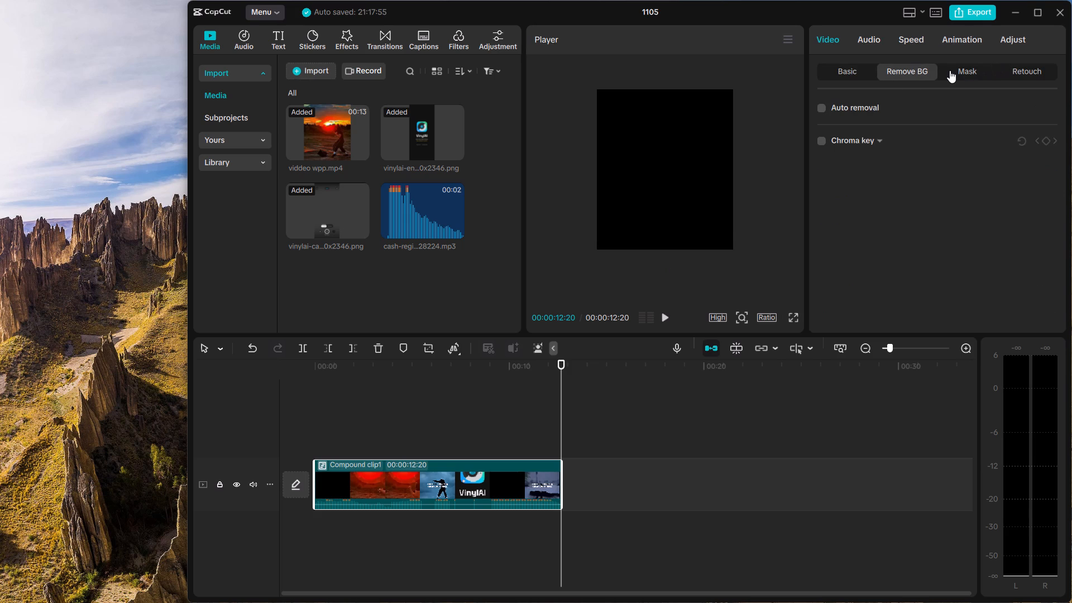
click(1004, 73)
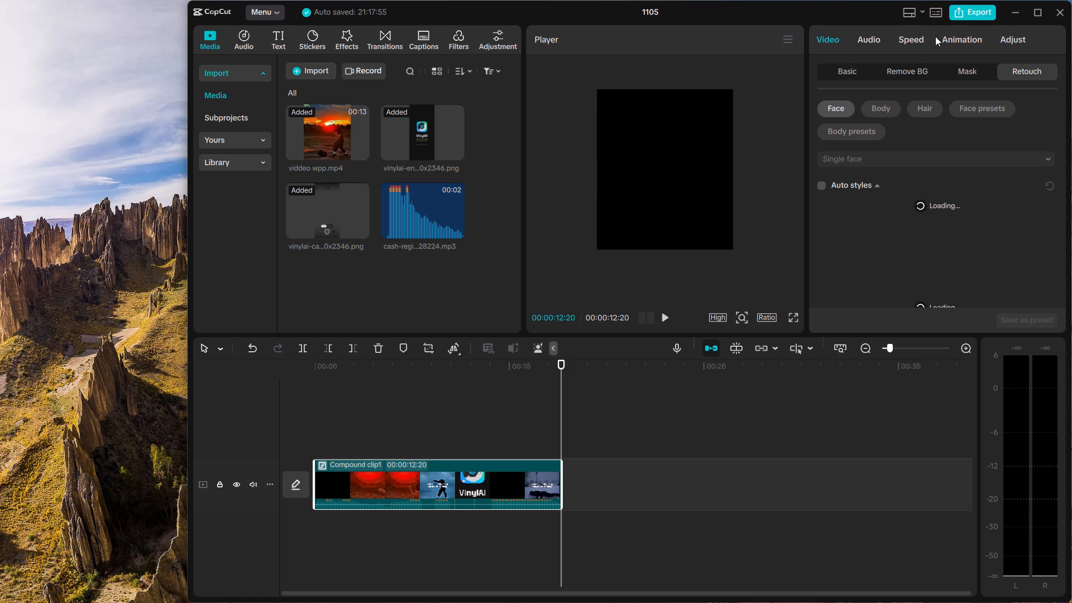
Export the video as 1105 in 2K resolution, HEVC codec, mp4 format at 30fps.
click(953, 17)
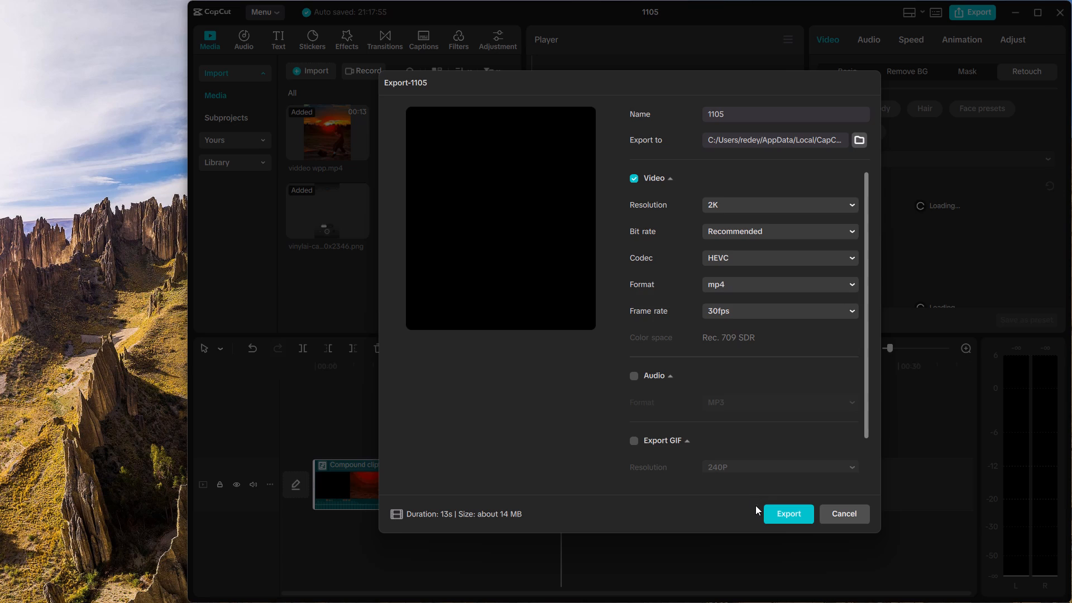
click(776, 516)
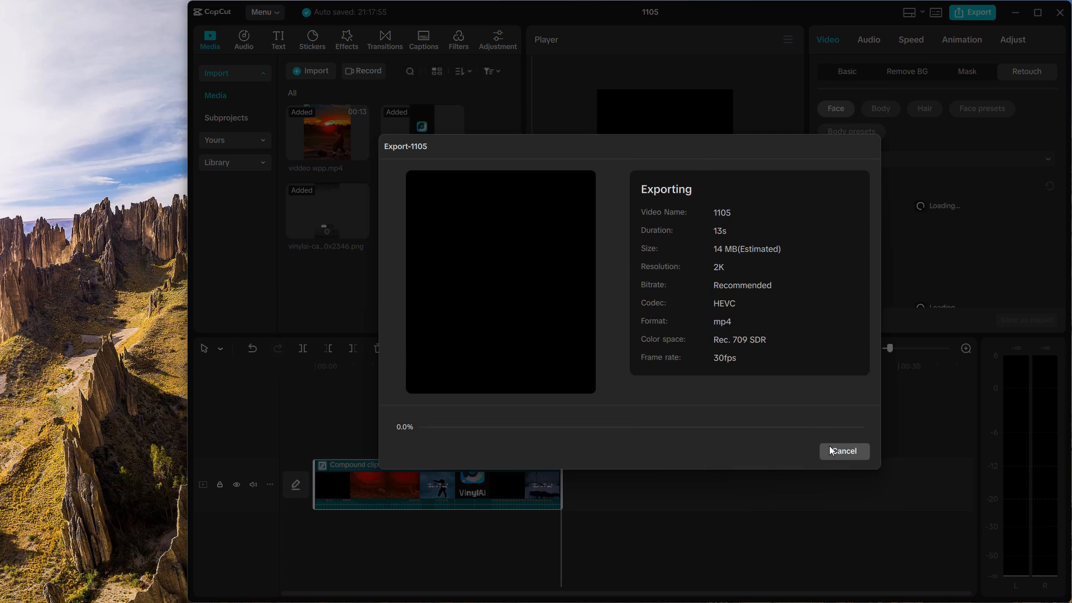
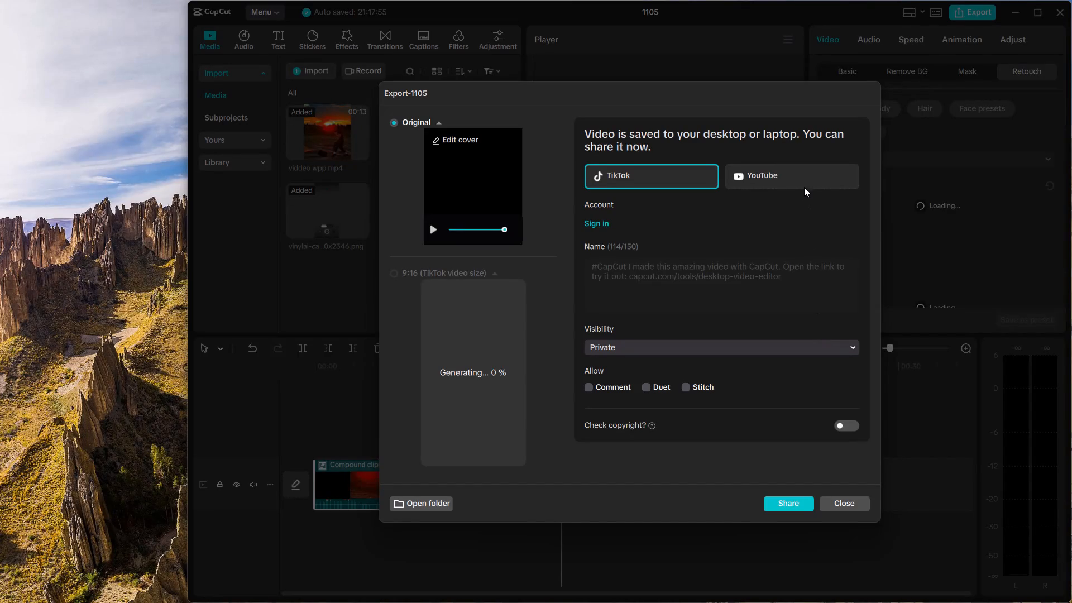
Switch the sharing destination for the exported 1105 video to YouTube.
click(804, 183)
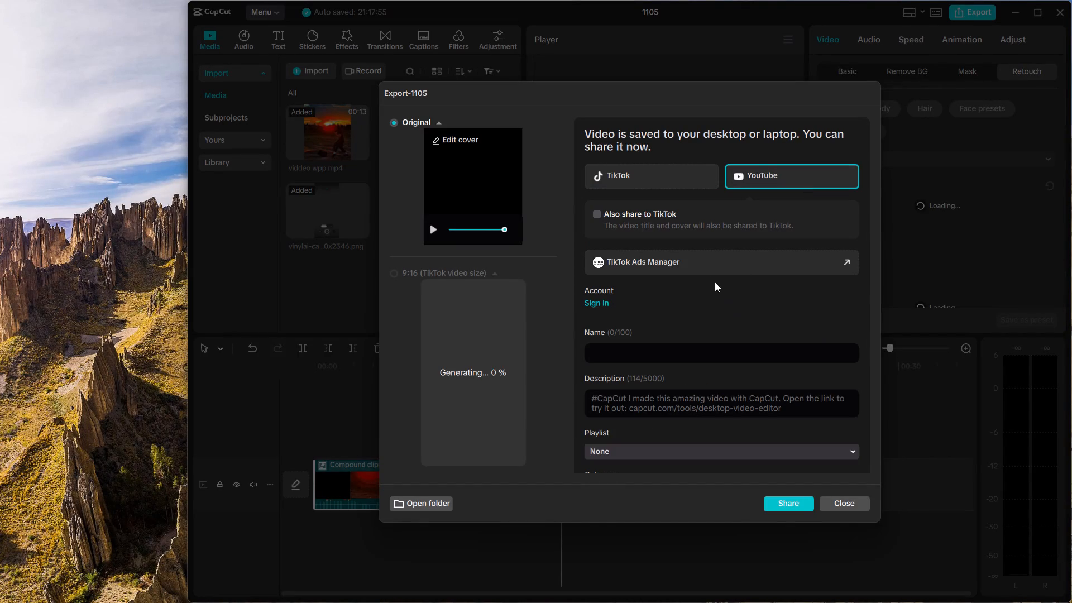
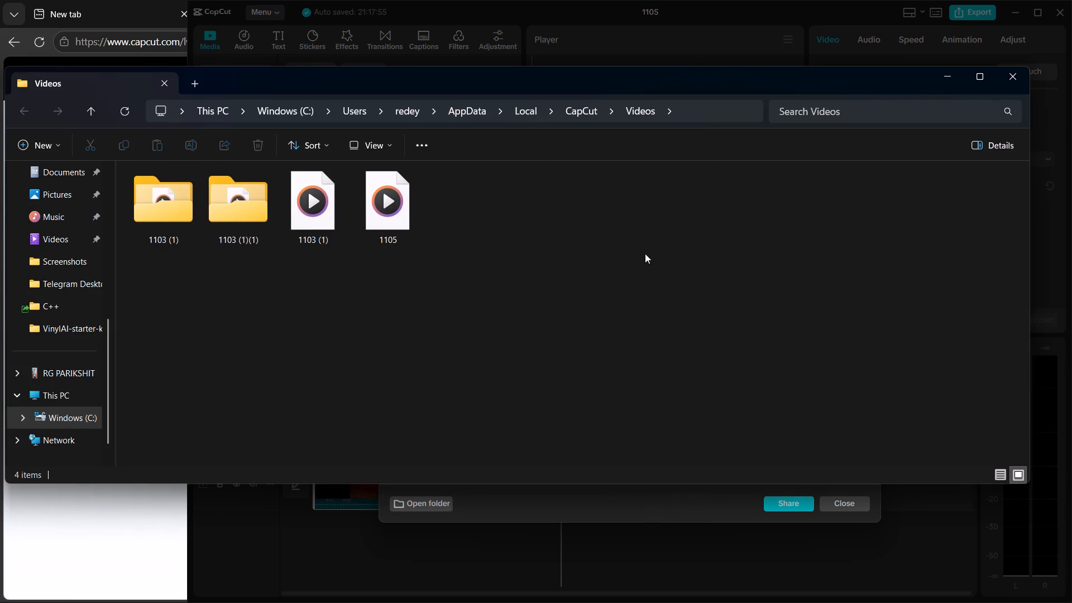
Play the exported 1105 video from the Videos folder in Media Player, declining the HEVC codec purchase, and close the player.
double_click(370, 230)
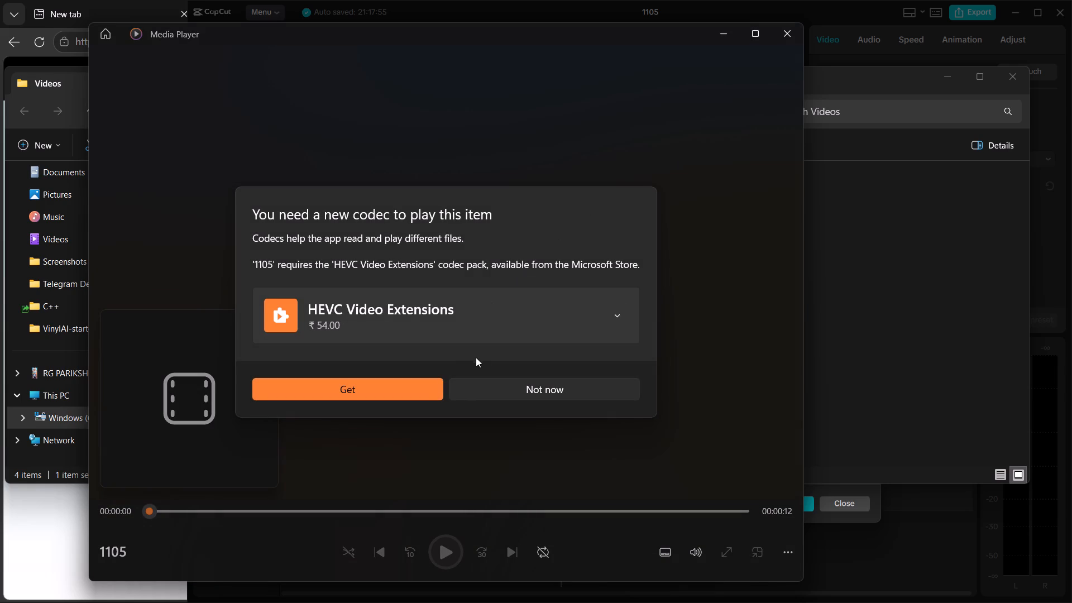
click(480, 390)
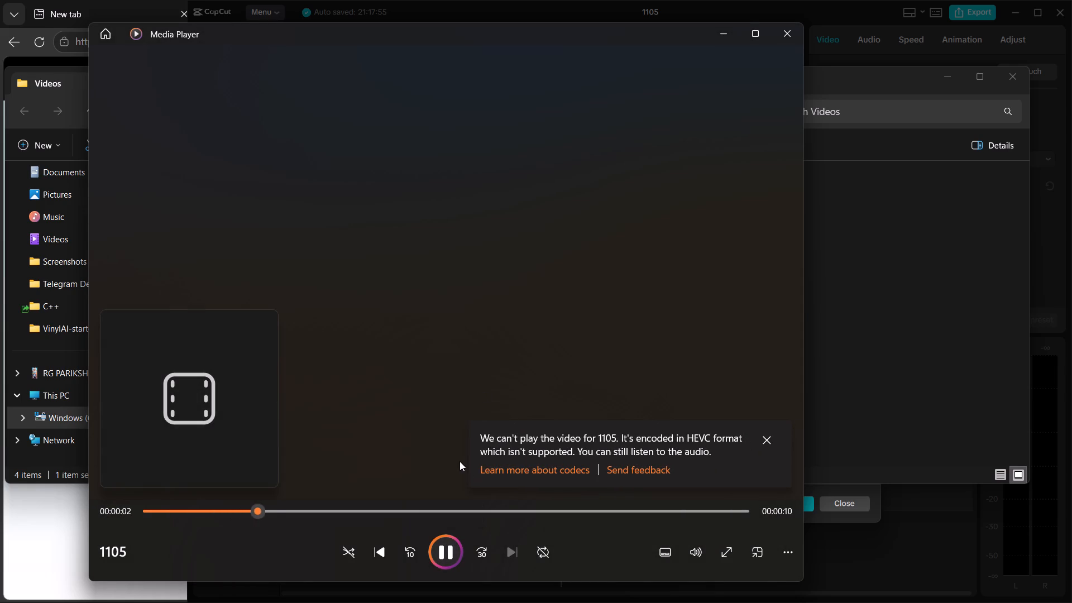
click(785, 36)
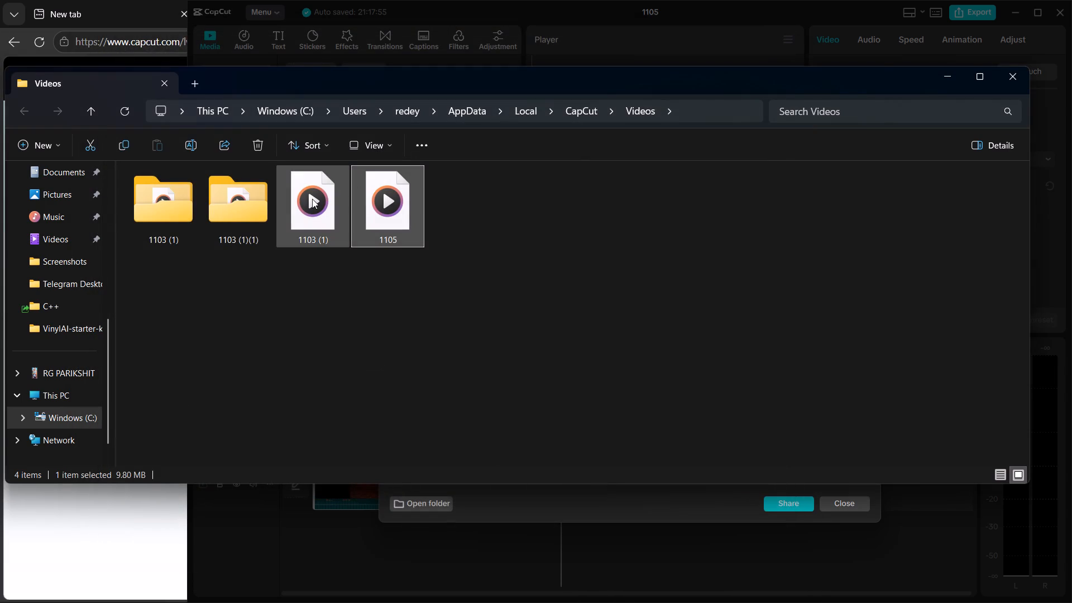
Play the 1103 (1) video in Media Player without getting the HEVC codec, pause and resume it, and close the player.
double_click(312, 199)
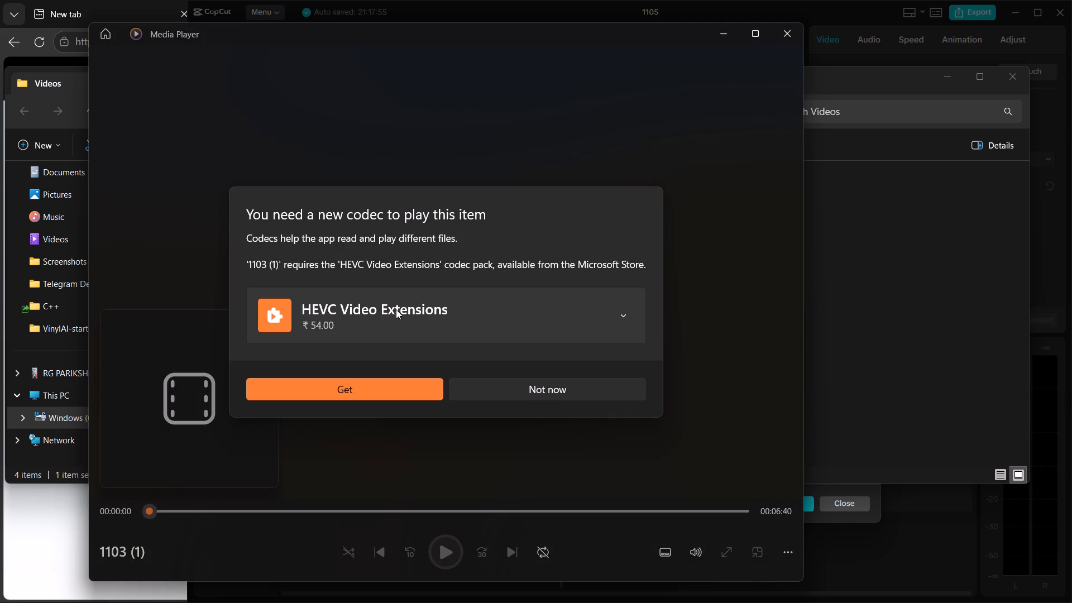
click(529, 387)
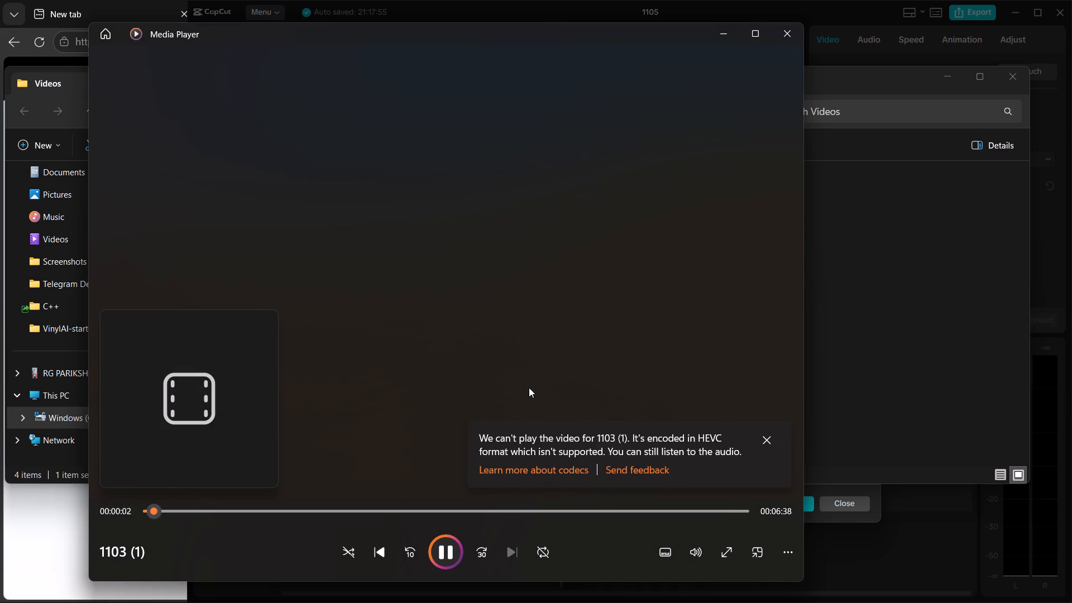
click(446, 539)
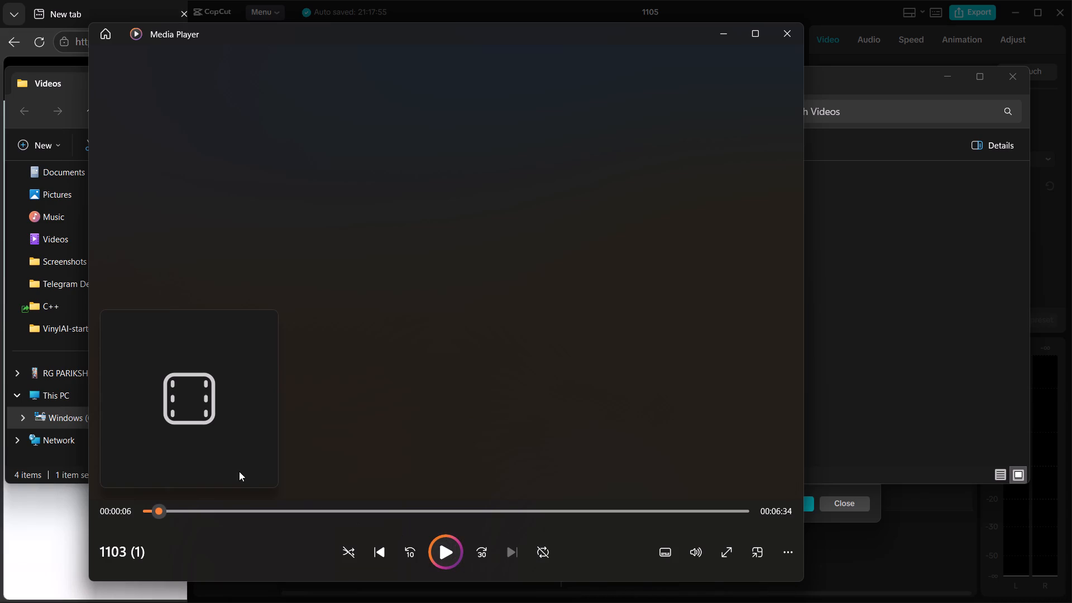
click(176, 415)
click(792, 29)
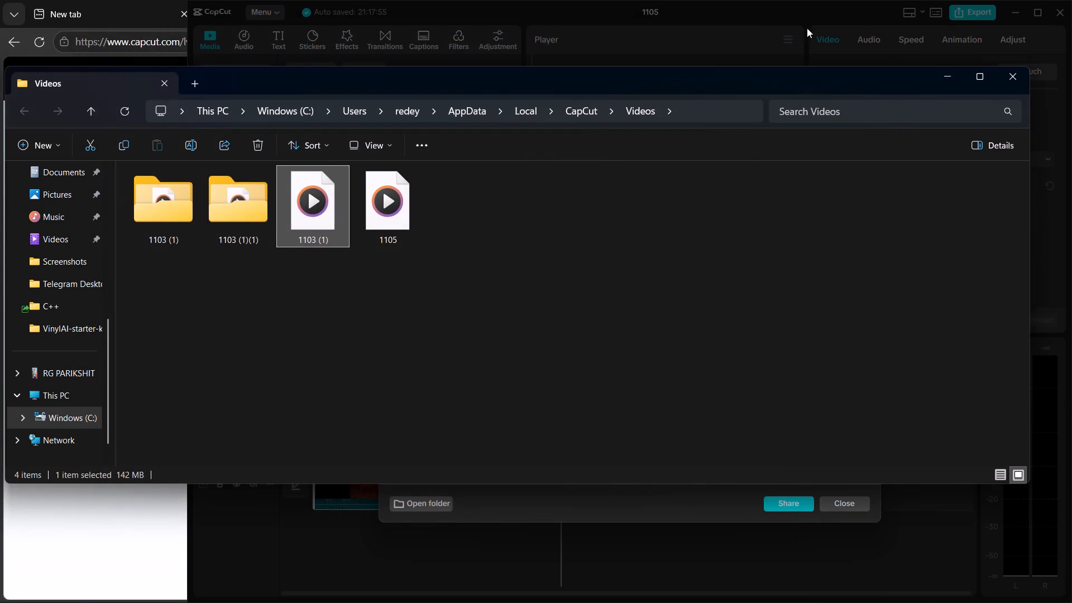
Return to CapCut and close the Export-1105 sharing dialog without sharing the video.
click(1061, 7)
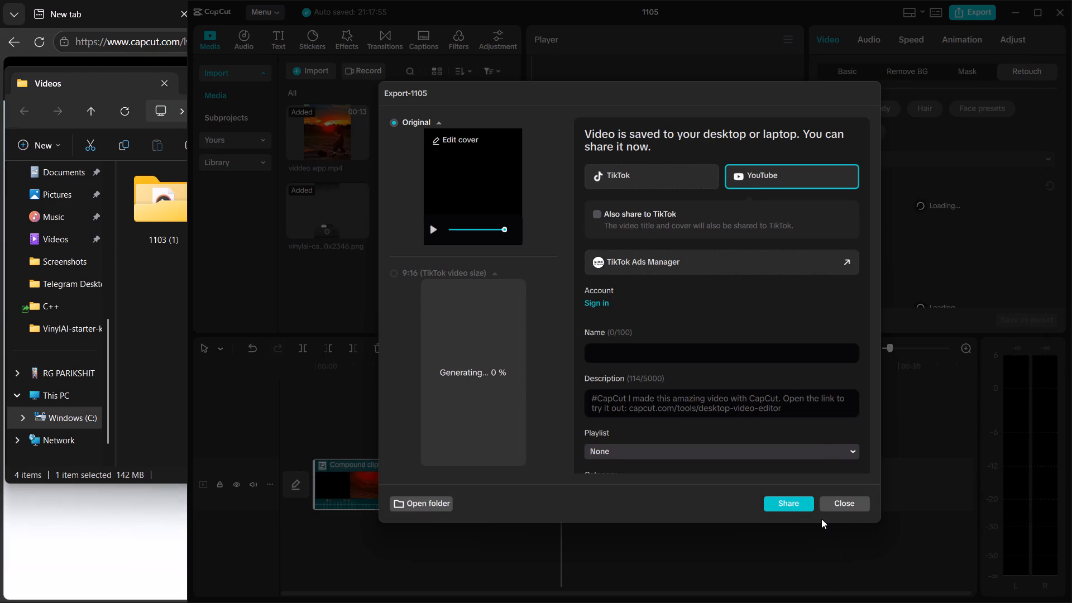
click(830, 500)
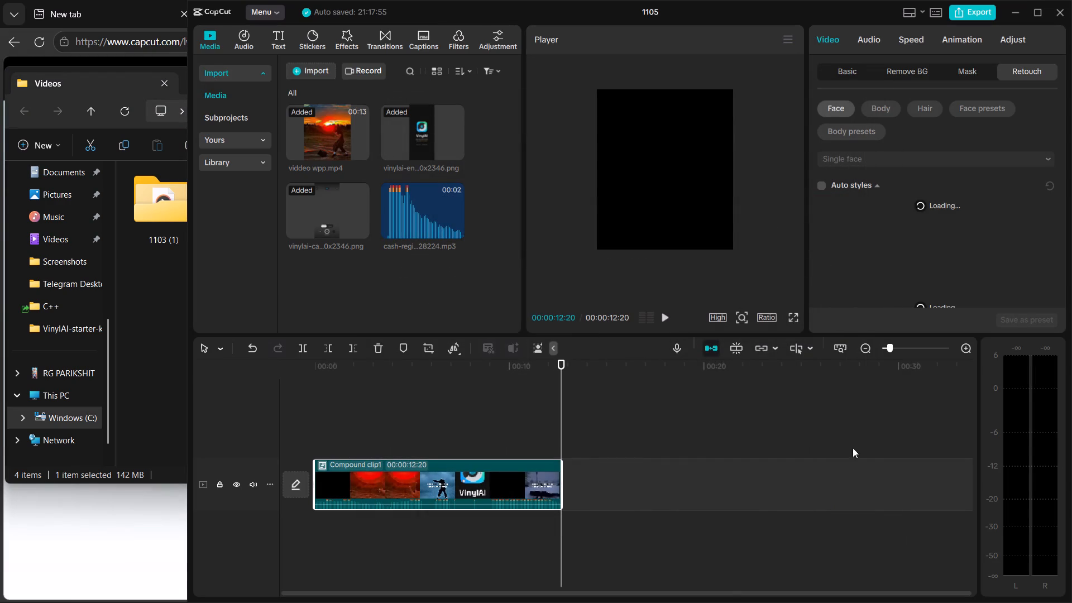
Play back the compound clip from its start in the CapCut player.
click(667, 323)
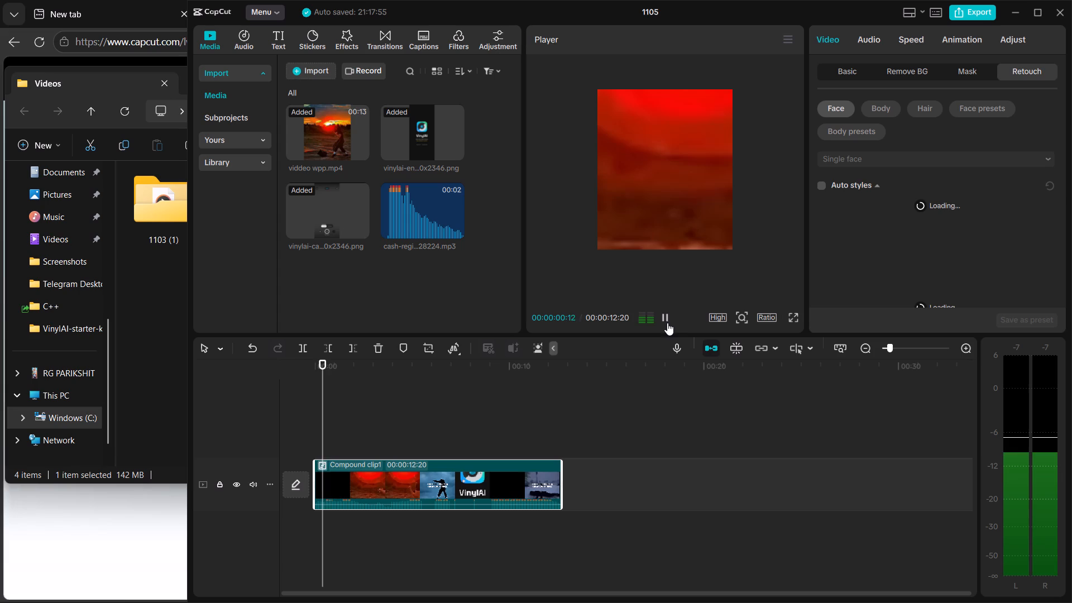
Switch to Desktop 2 and shut down the computer.
scroll(847, 151, down, 1)
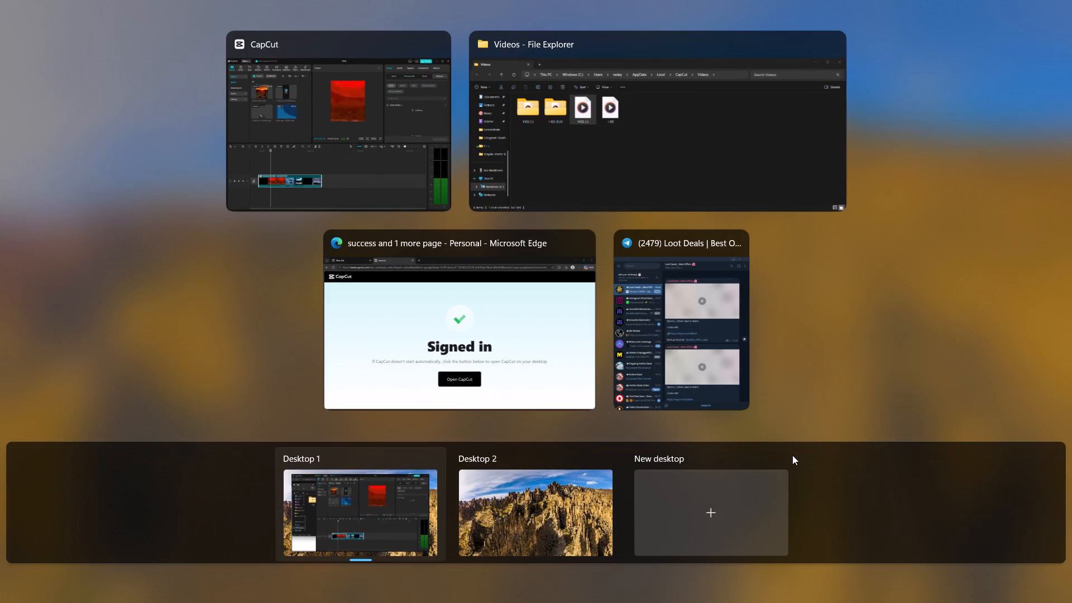
click(540, 547)
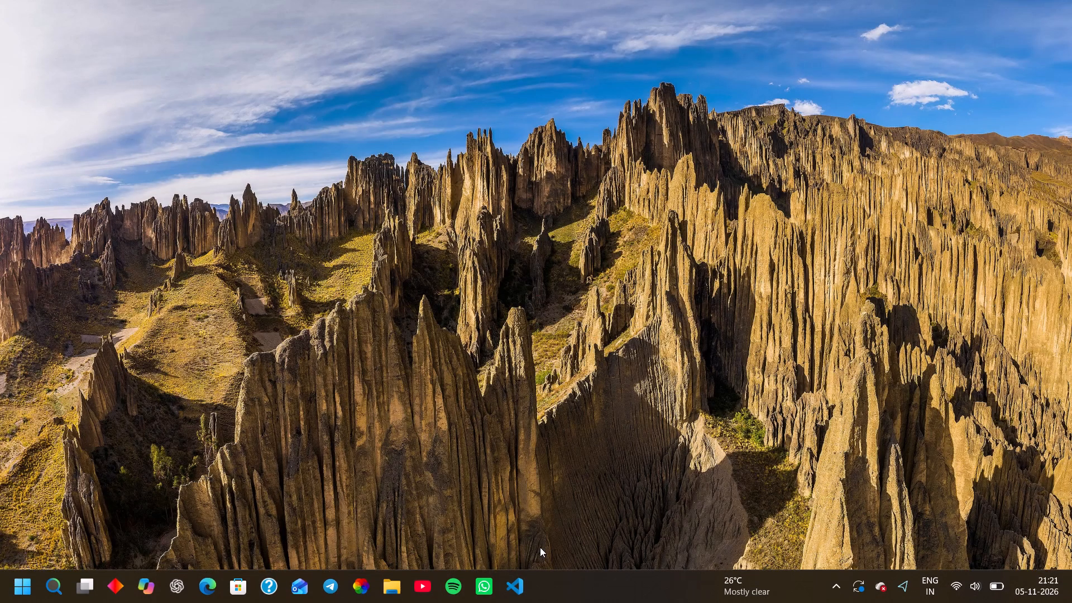
key(alt+F4)
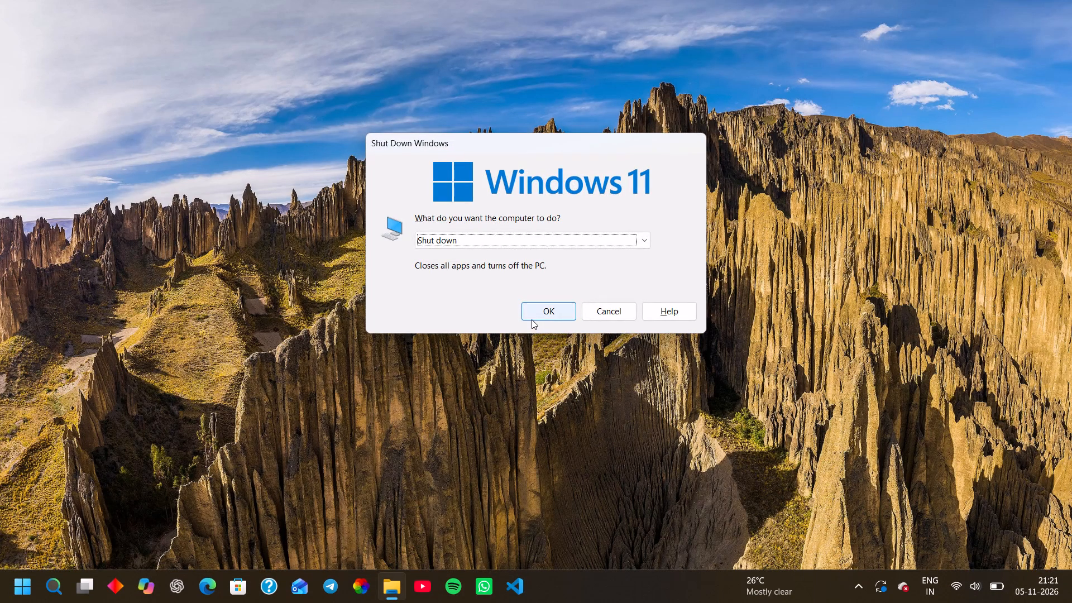
click(532, 319)
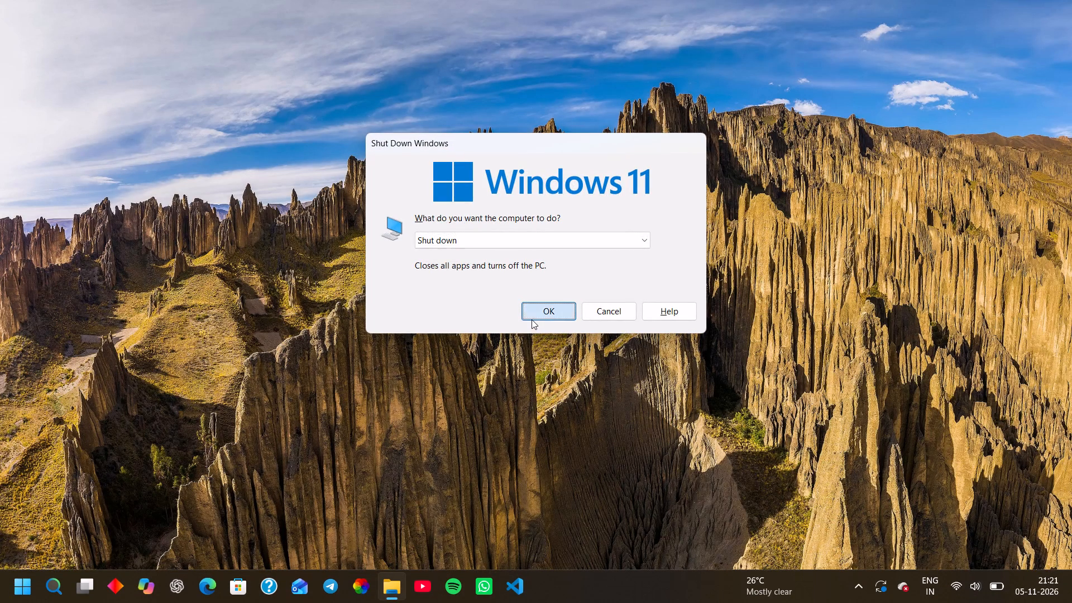